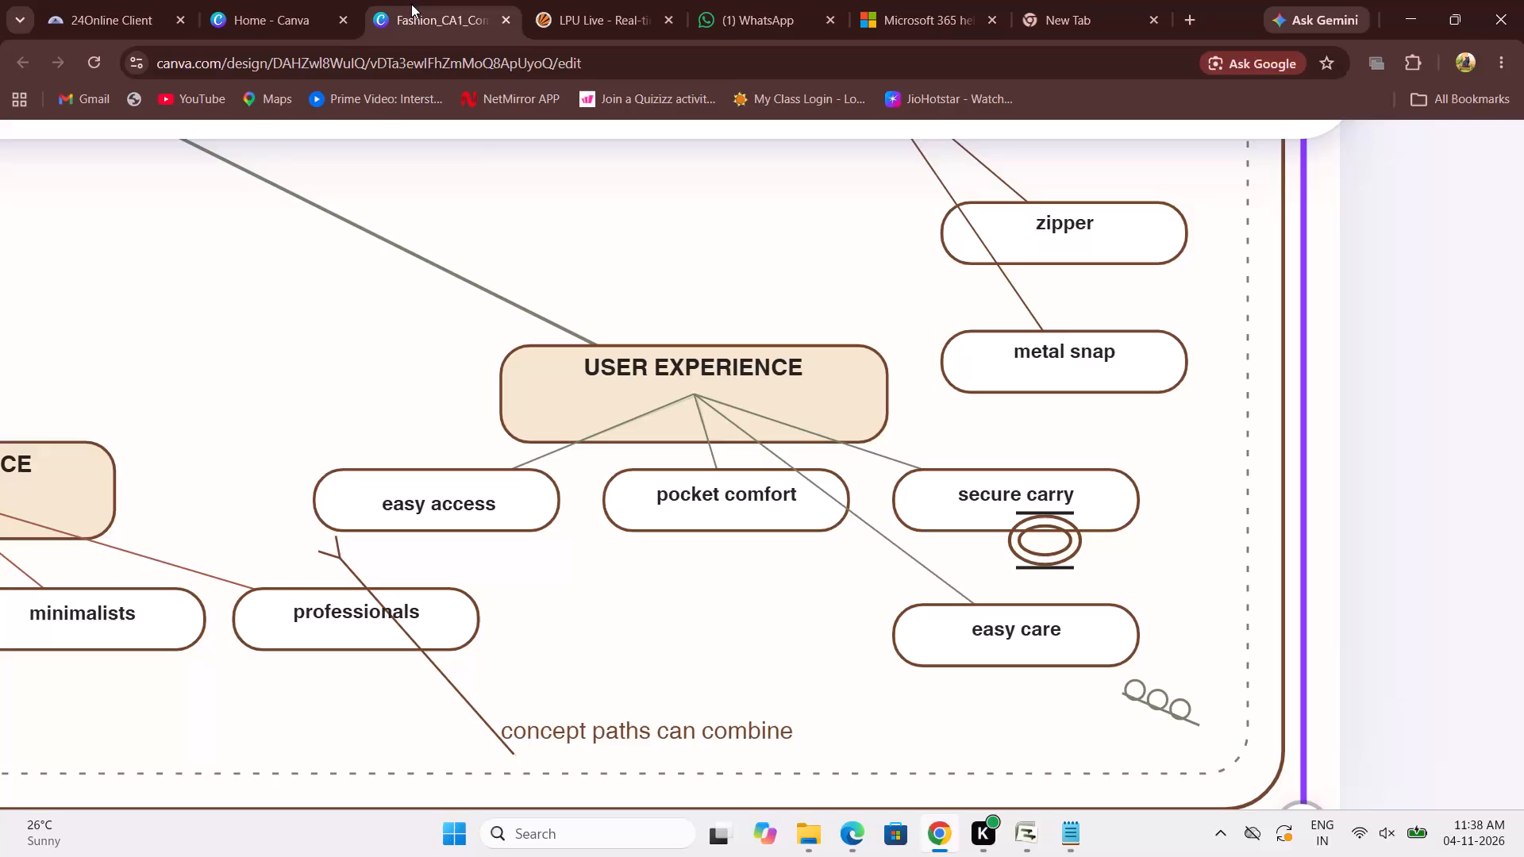
# Nudge the USER EXPERIENCE heading slightly right and down within its box.
pyautogui.click(595, 356)
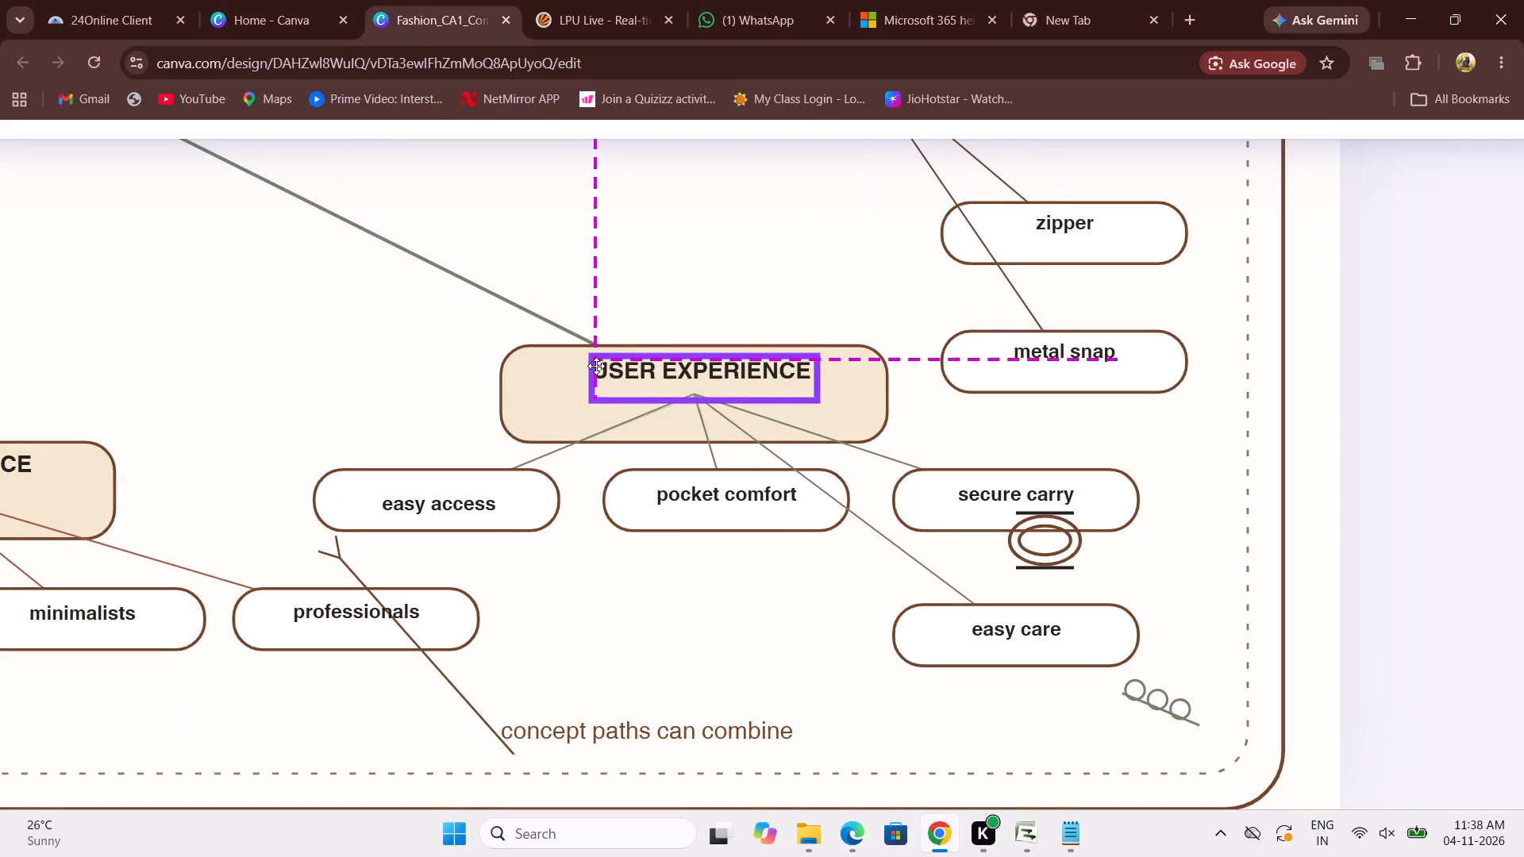
pyautogui.click(598, 352)
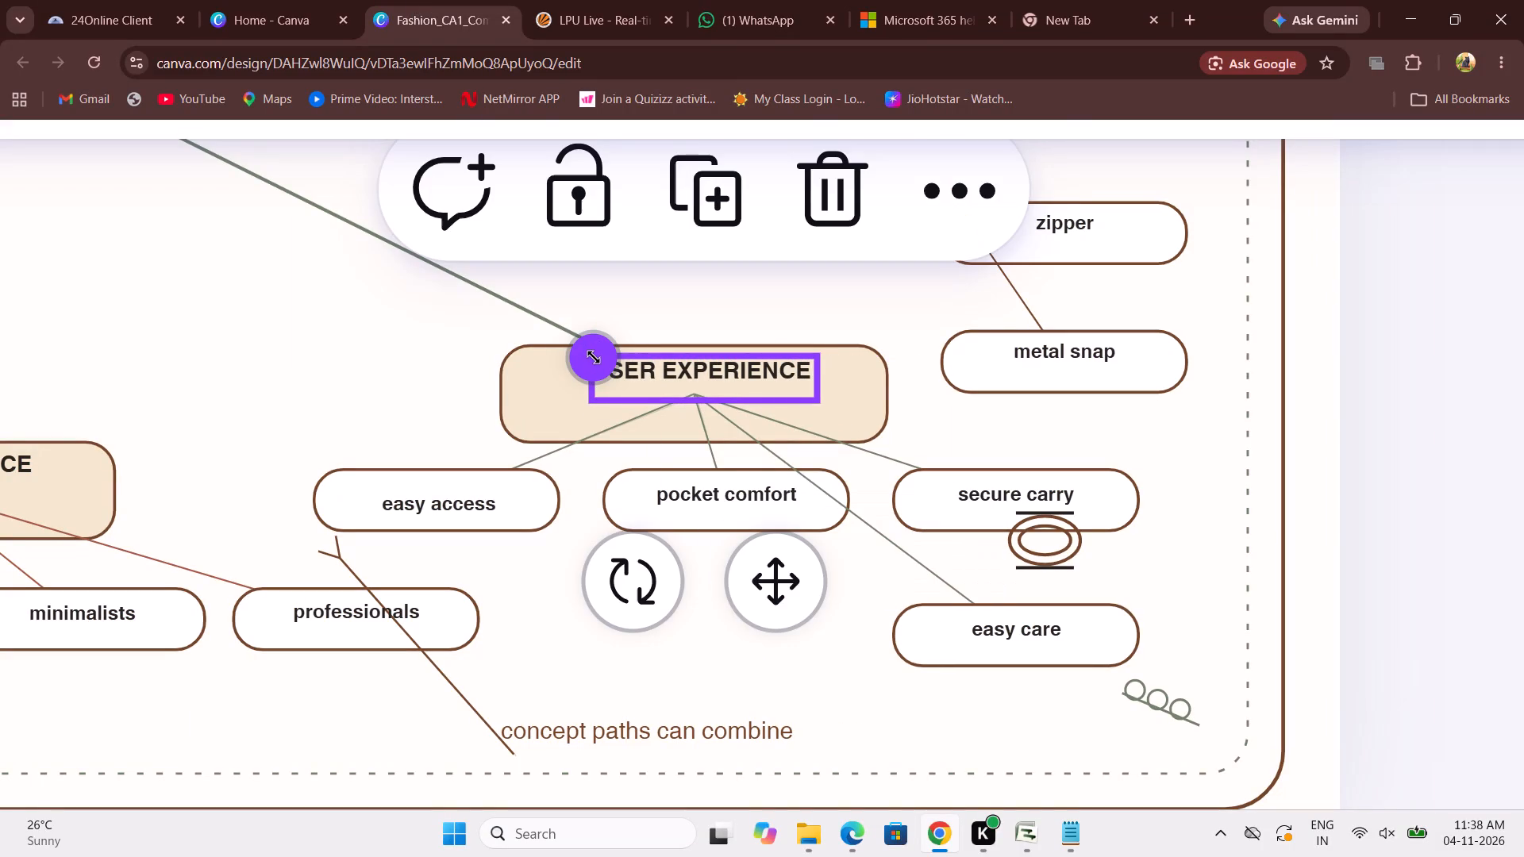
# Move the "easy access" label up in its pill, level with the "pocket comfort" and "secure carry" labels.
pyautogui.click(475, 490)
pyautogui.moveTo(475, 490); pyautogui.dragTo(472, 476)
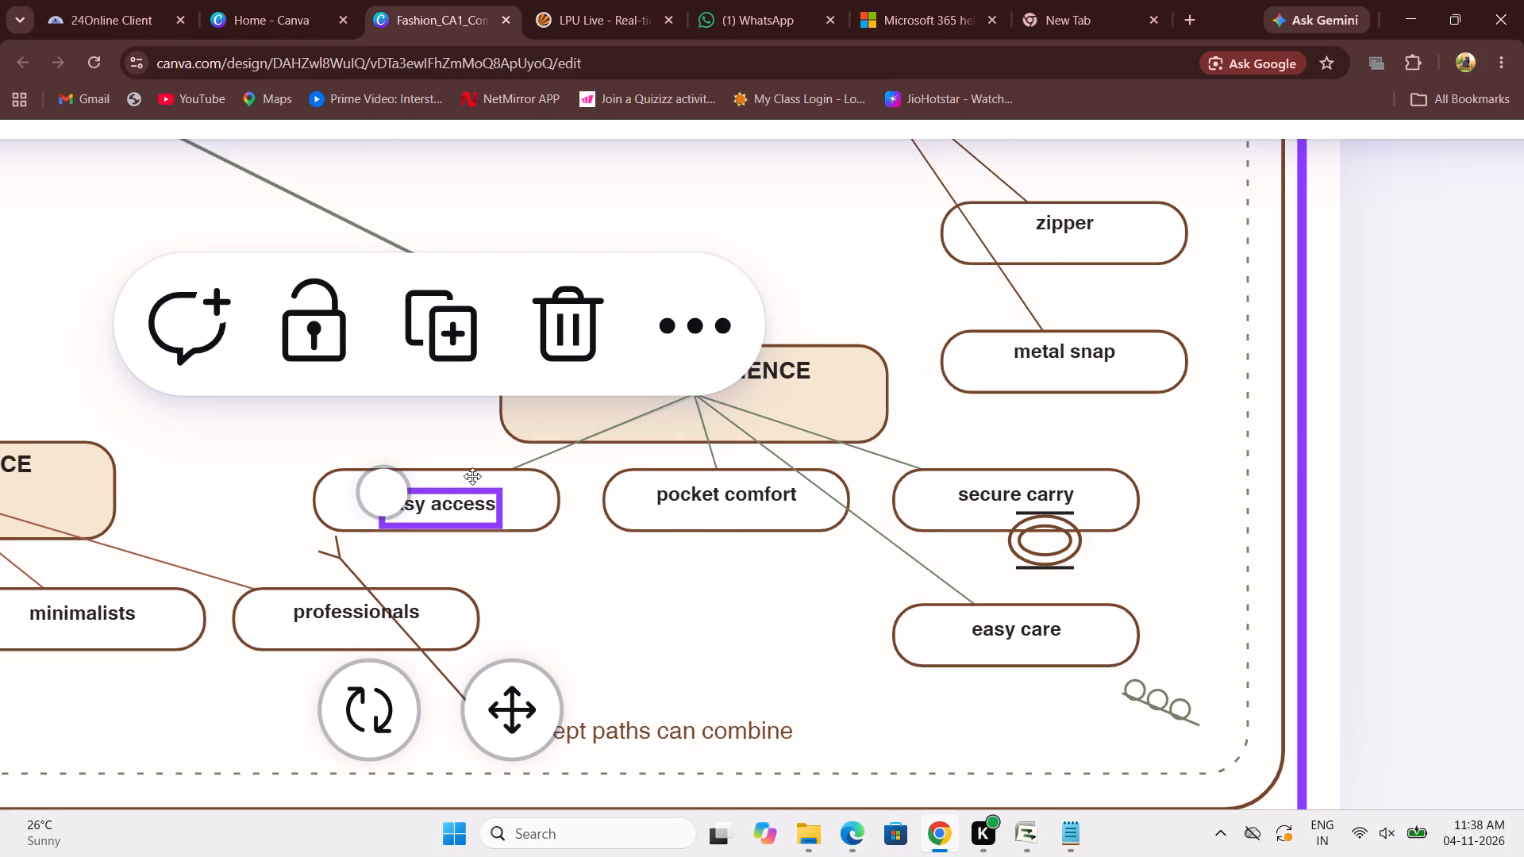
pyautogui.moveTo(472, 476); pyautogui.dragTo(466, 484)
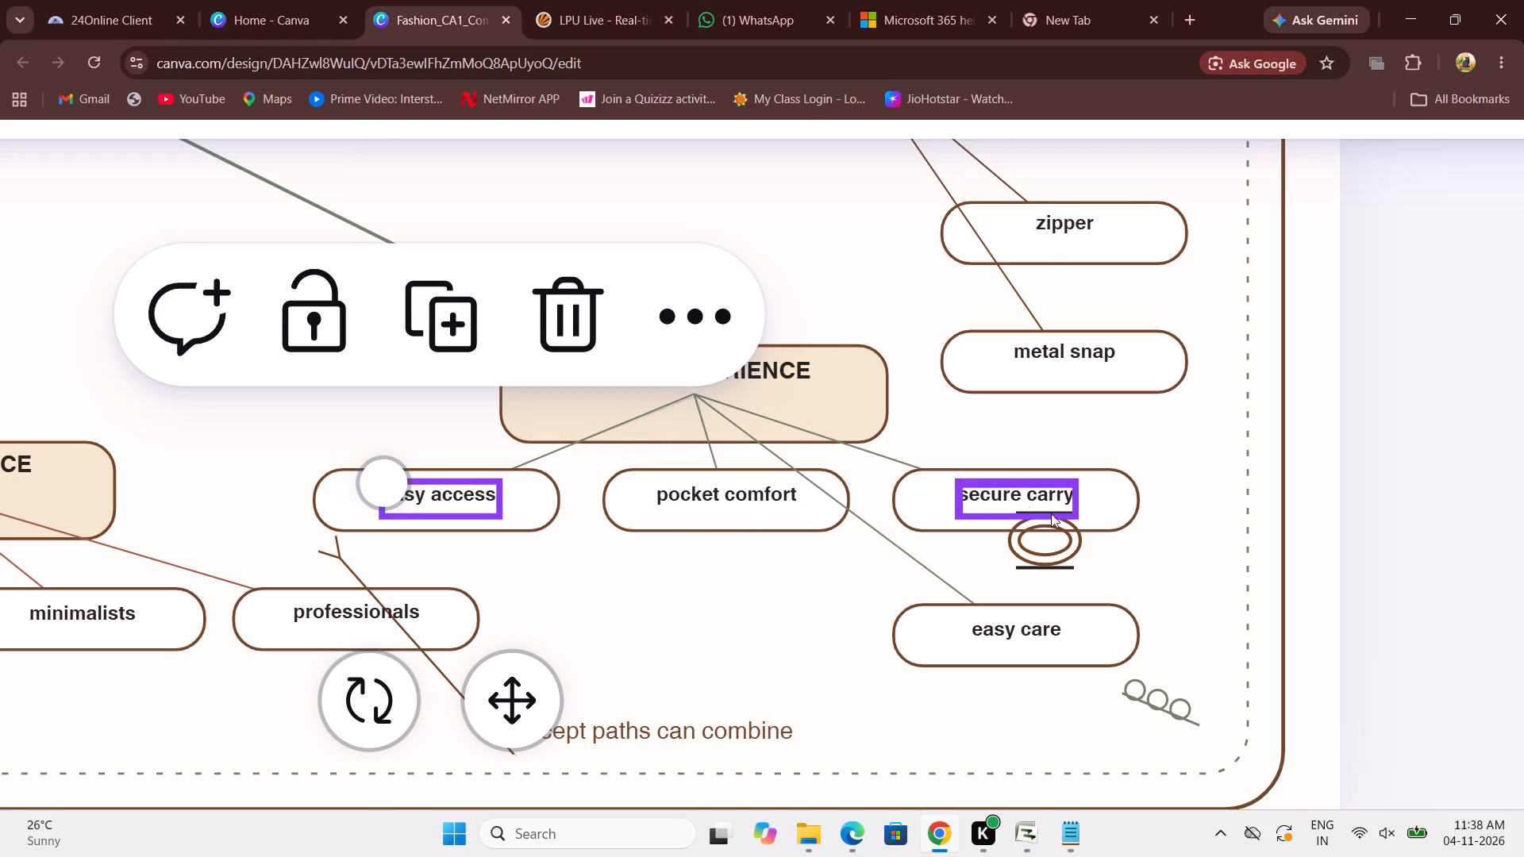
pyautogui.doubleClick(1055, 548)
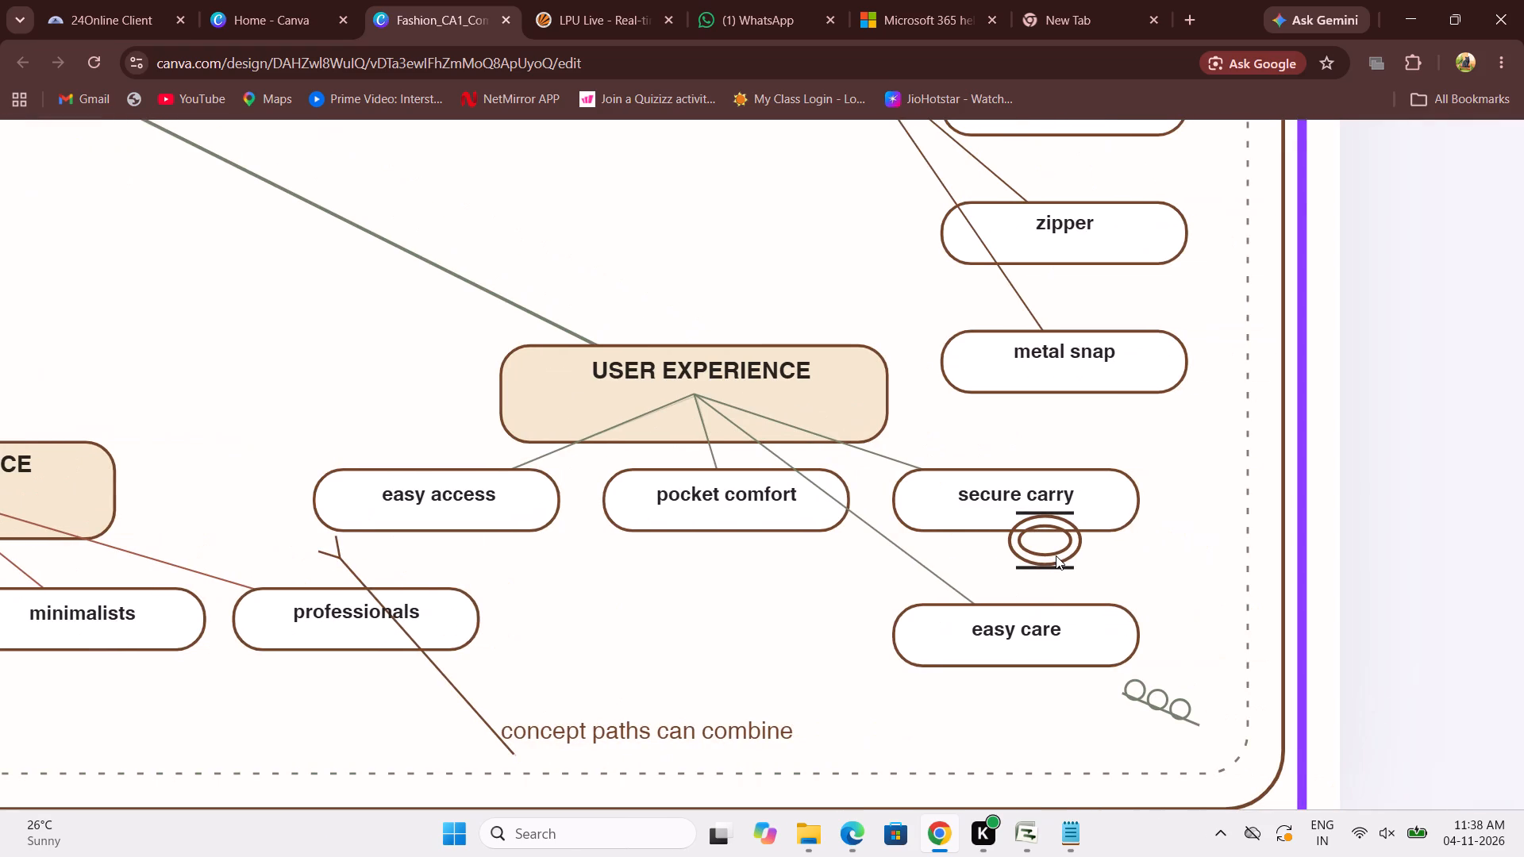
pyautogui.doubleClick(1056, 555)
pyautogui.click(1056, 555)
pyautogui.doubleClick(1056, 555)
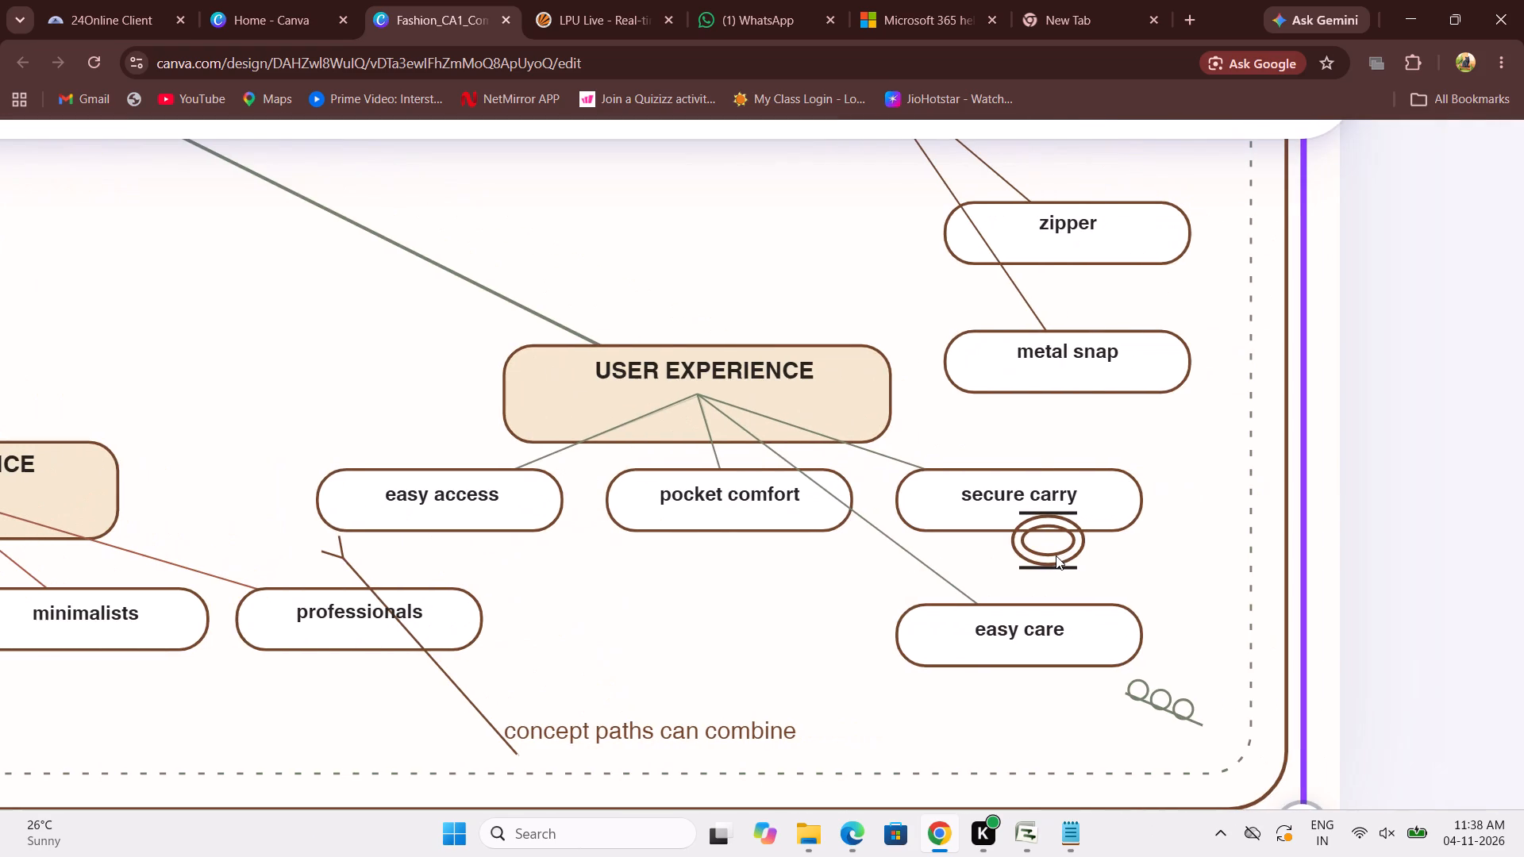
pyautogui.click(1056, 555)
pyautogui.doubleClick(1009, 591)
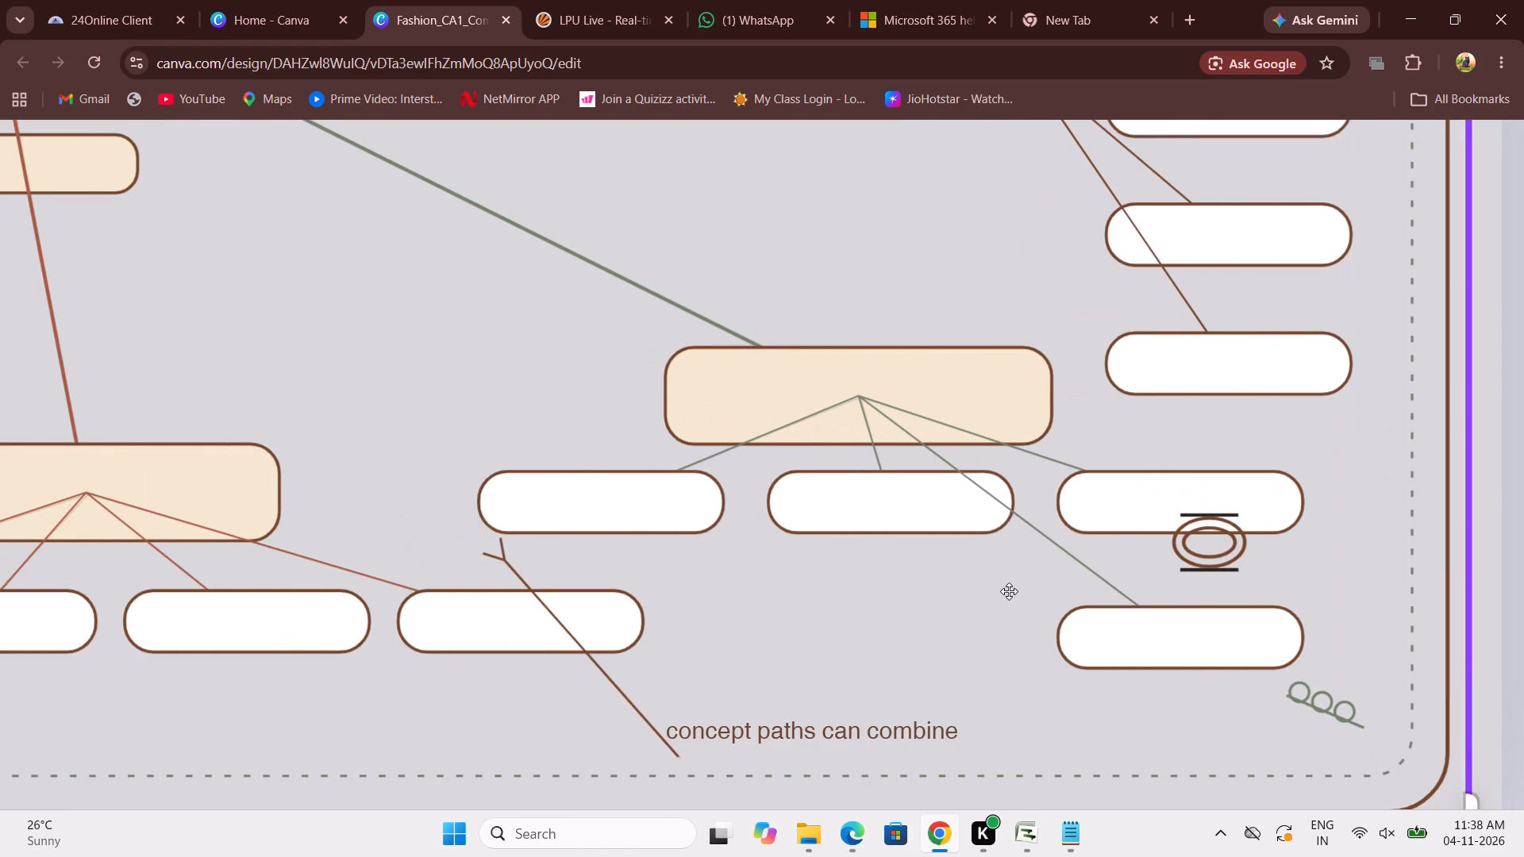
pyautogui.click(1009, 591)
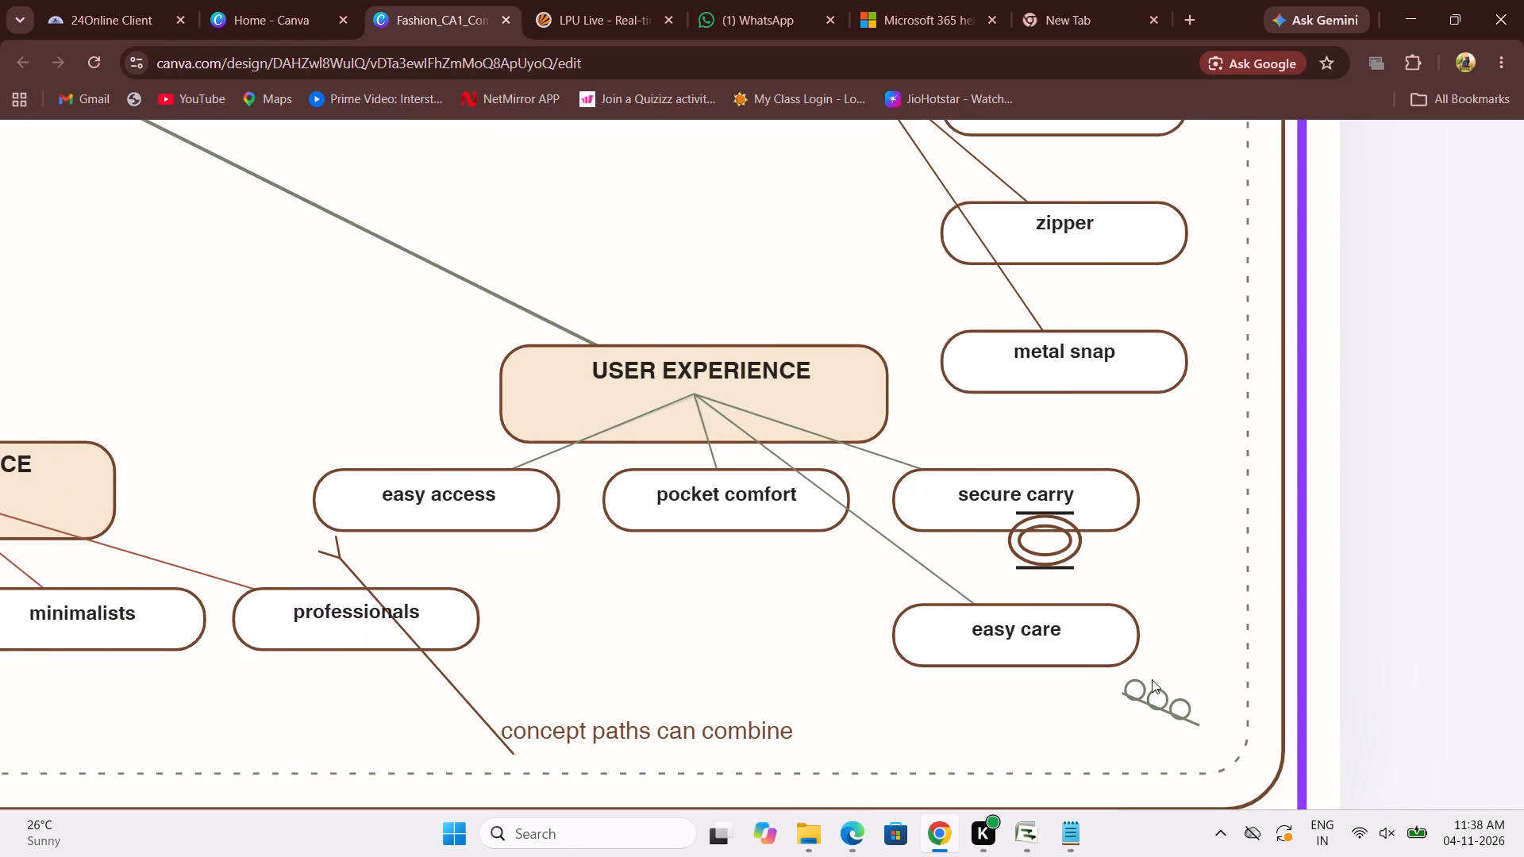
# Move the "concept paths can combine" caption beside the lower end of its arrow, below the "pocket comfort" pill.
pyautogui.moveTo(700, 721); pyautogui.dragTo(700, 717)
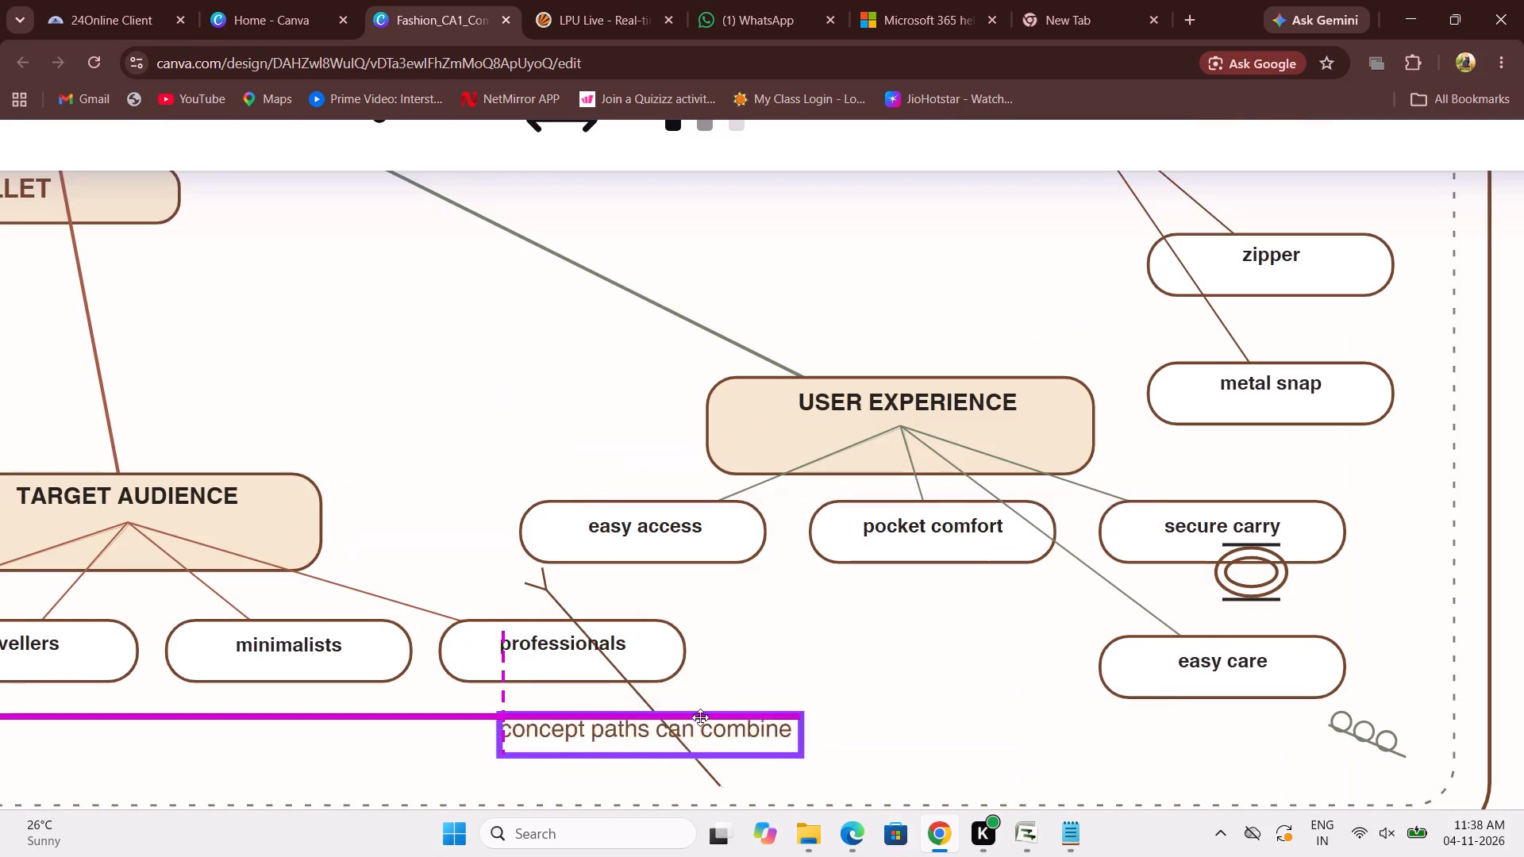
pyautogui.moveTo(700, 717); pyautogui.dragTo(936, 776)
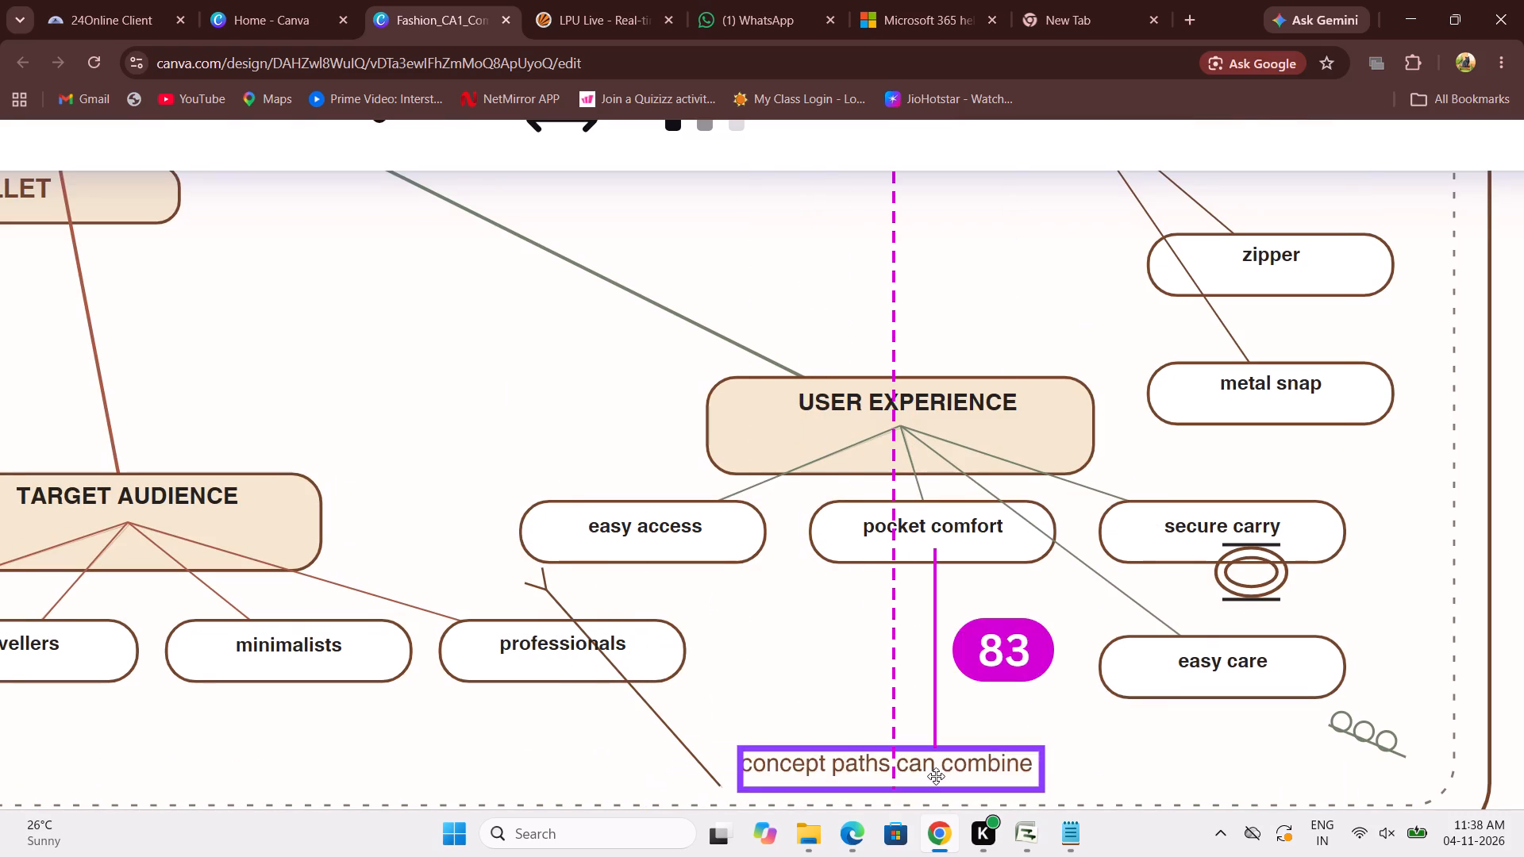
pyautogui.moveTo(936, 776); pyautogui.dragTo(922, 774)
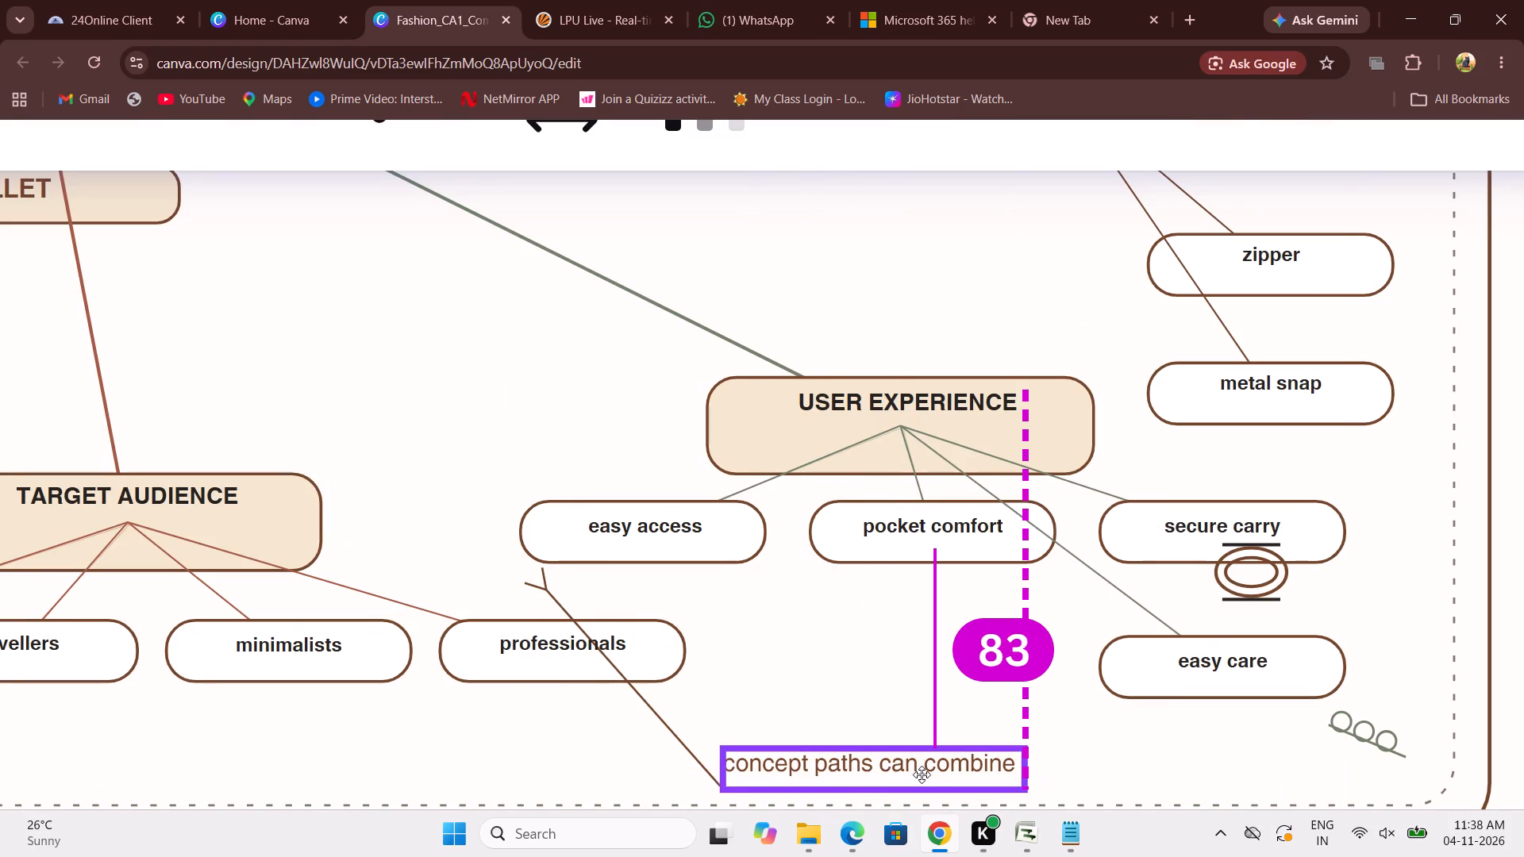
pyautogui.moveTo(922, 774); pyautogui.dragTo(938, 781)
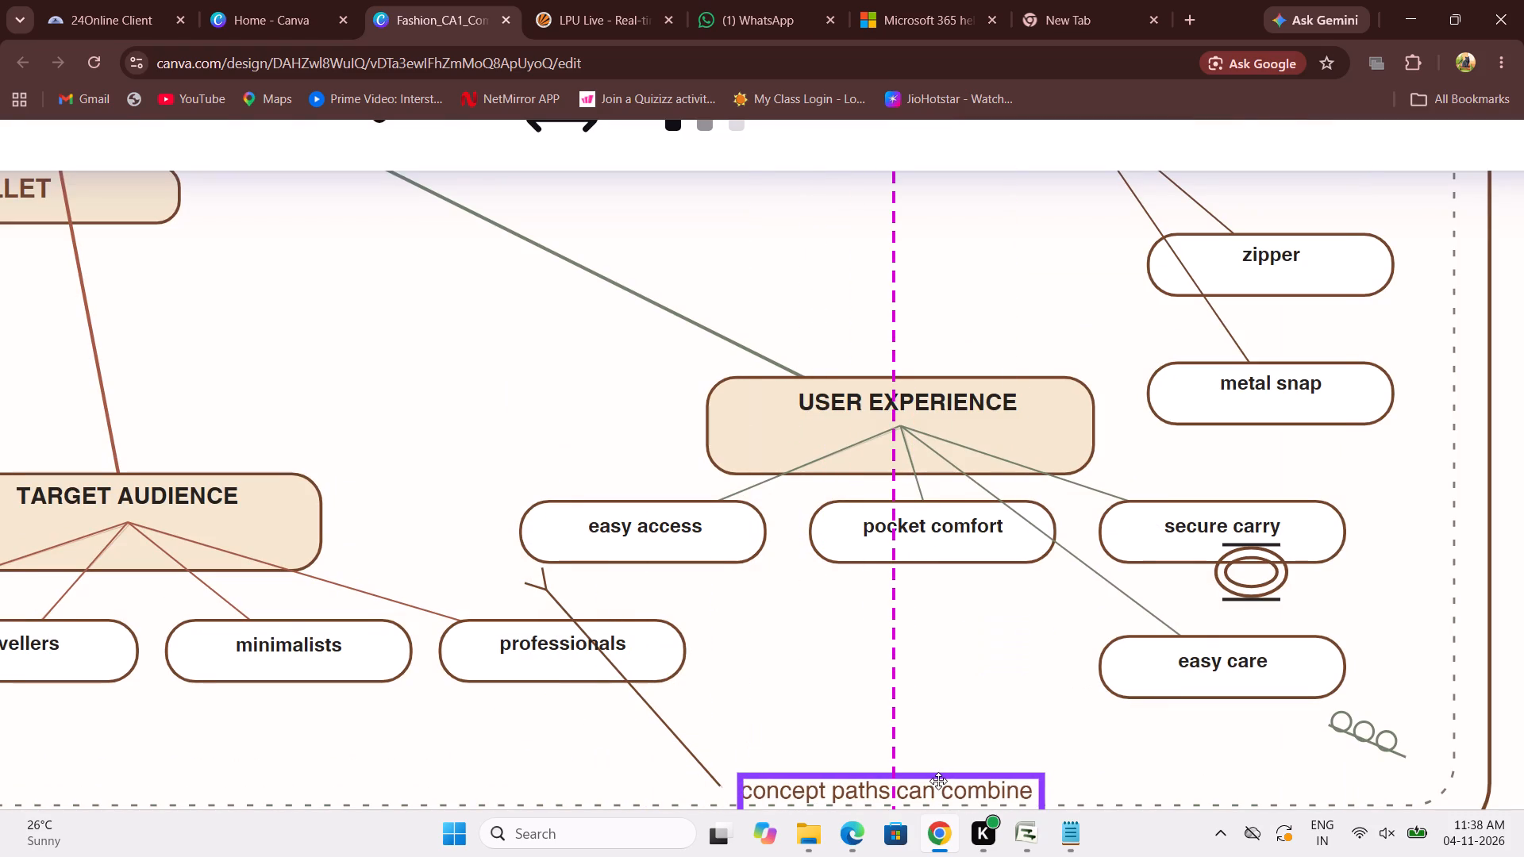
pyautogui.moveTo(938, 781); pyautogui.dragTo(937, 778)
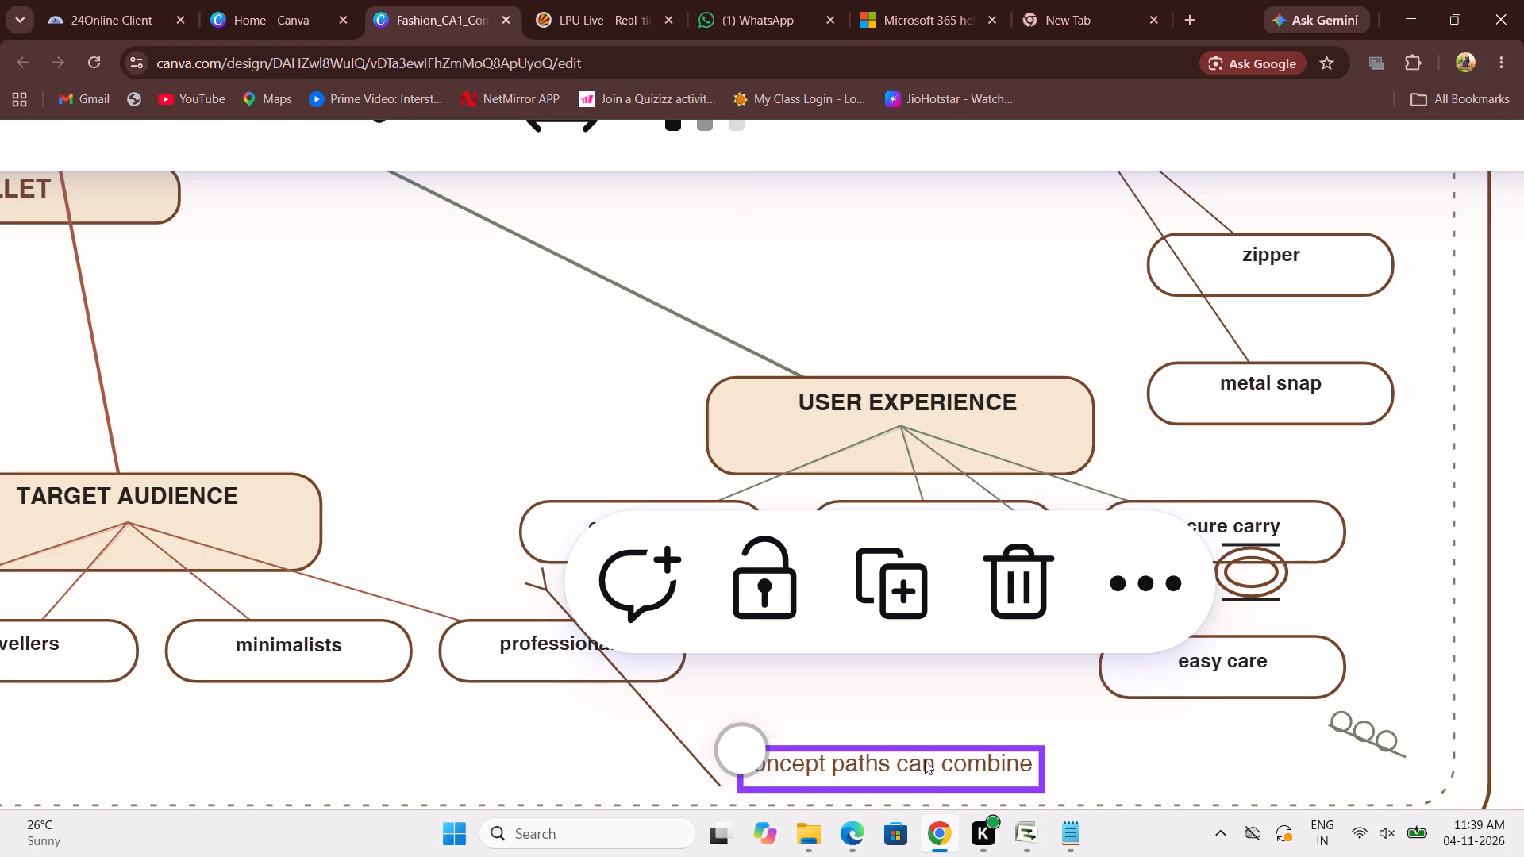
pyautogui.moveTo(920, 758); pyautogui.dragTo(906, 744)
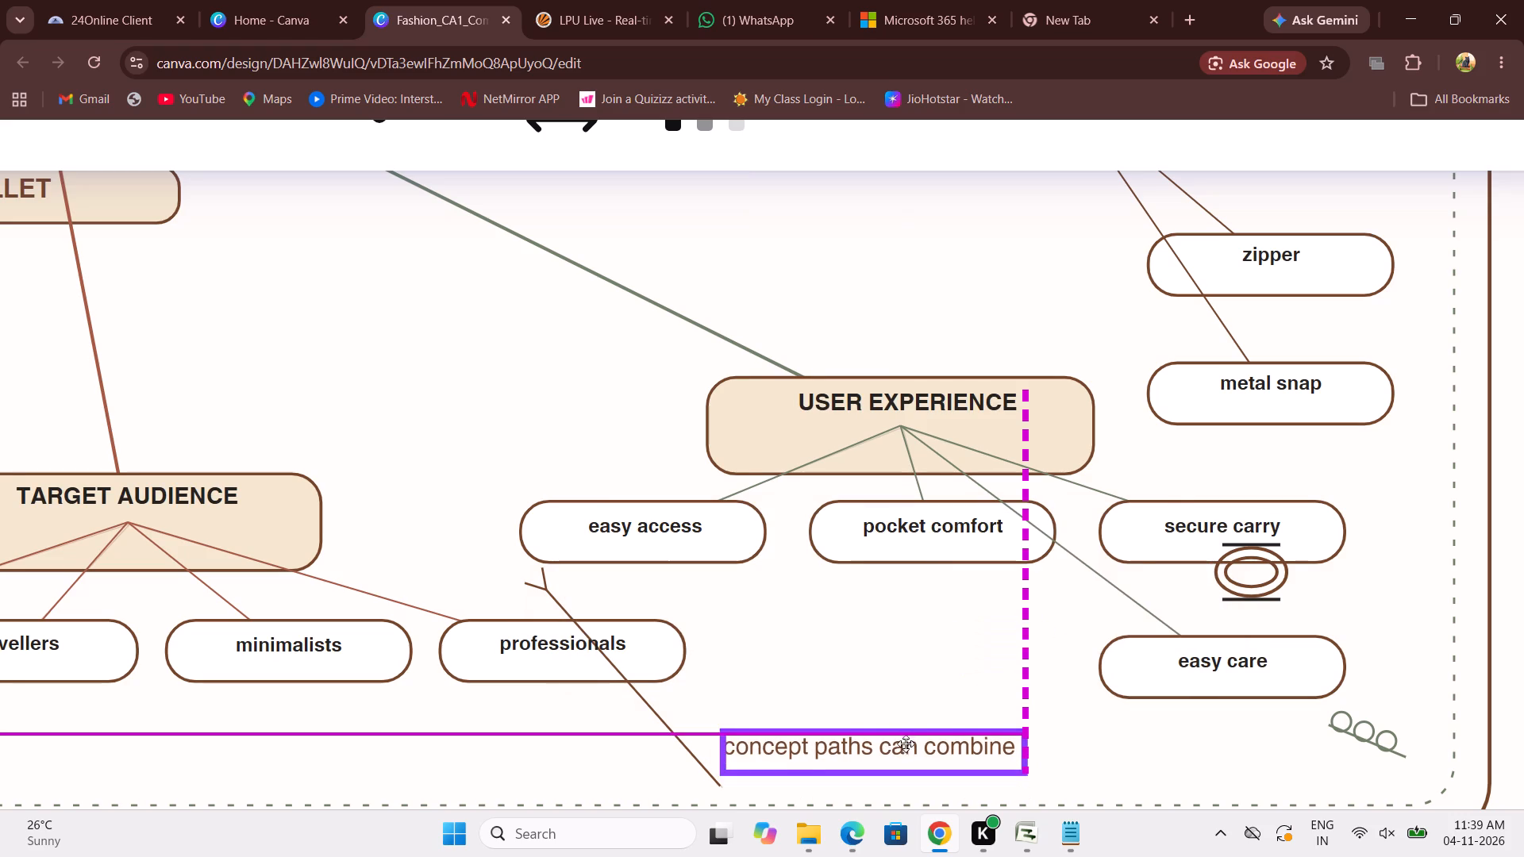
pyautogui.moveTo(906, 744); pyautogui.dragTo(902, 774)
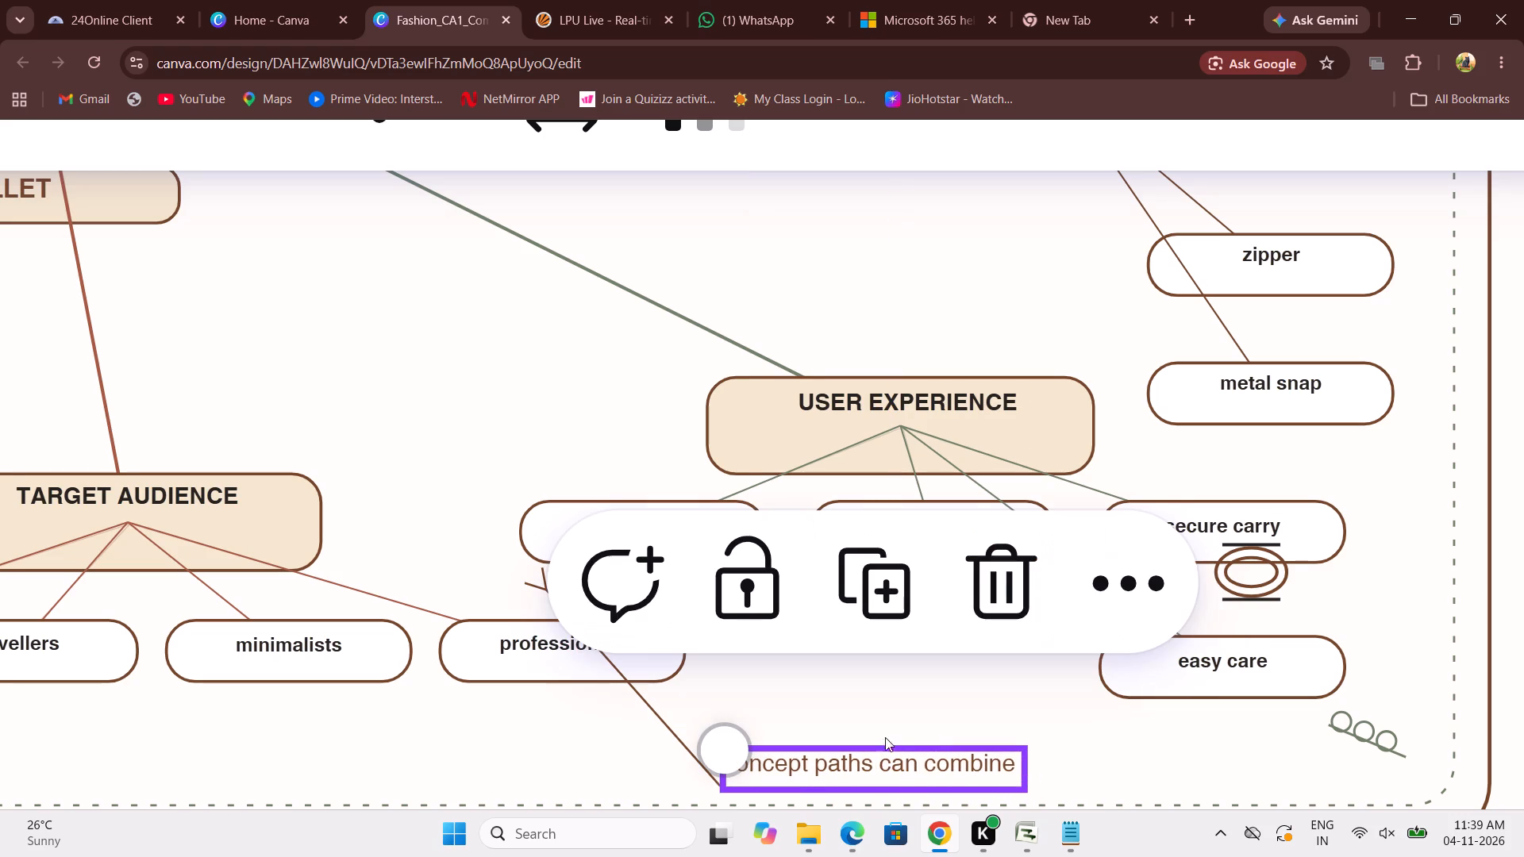
pyautogui.click(869, 713)
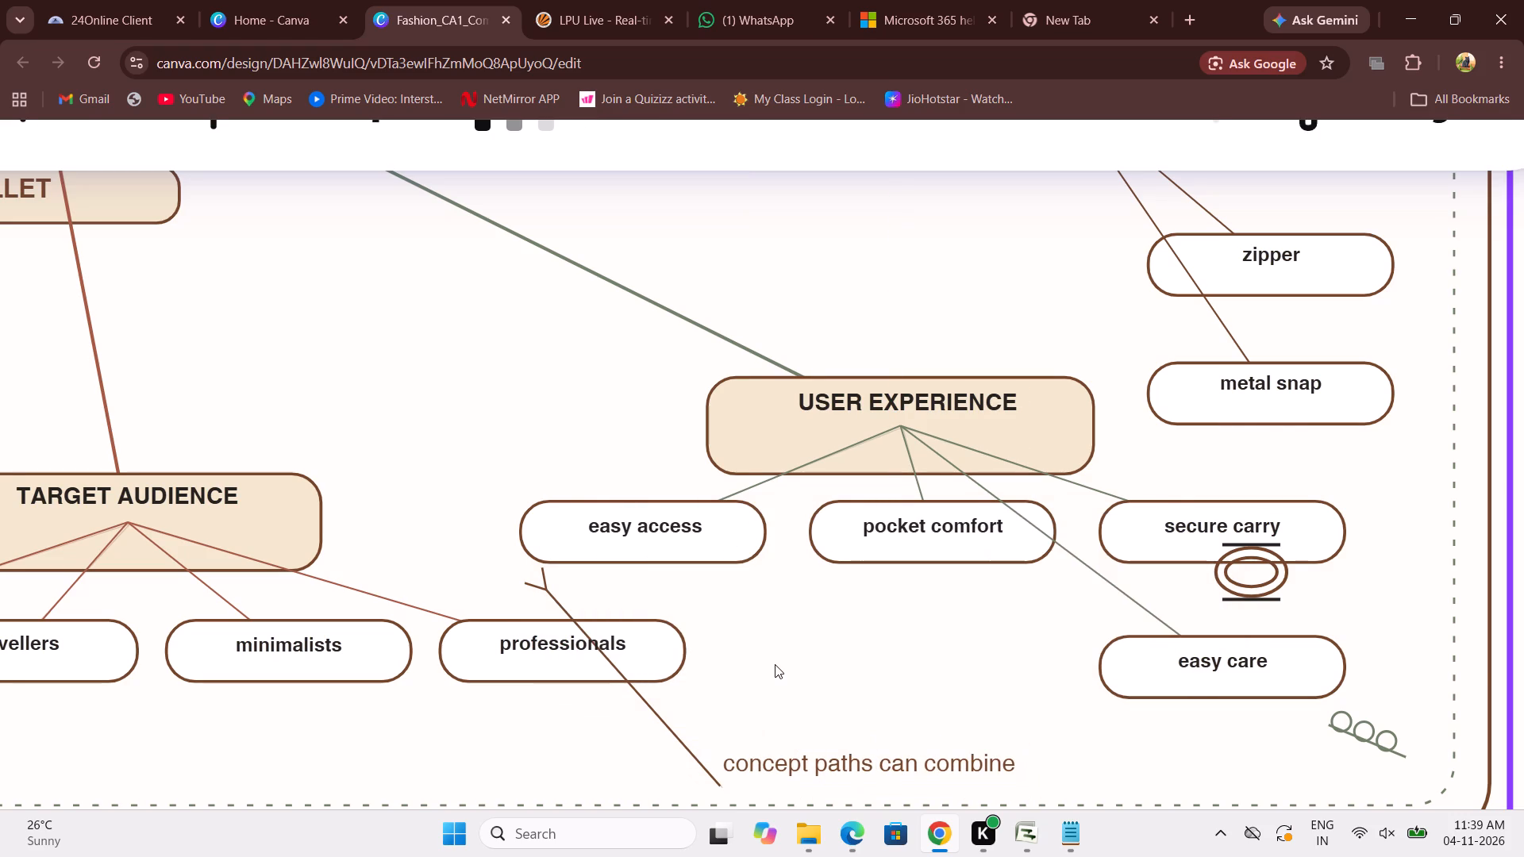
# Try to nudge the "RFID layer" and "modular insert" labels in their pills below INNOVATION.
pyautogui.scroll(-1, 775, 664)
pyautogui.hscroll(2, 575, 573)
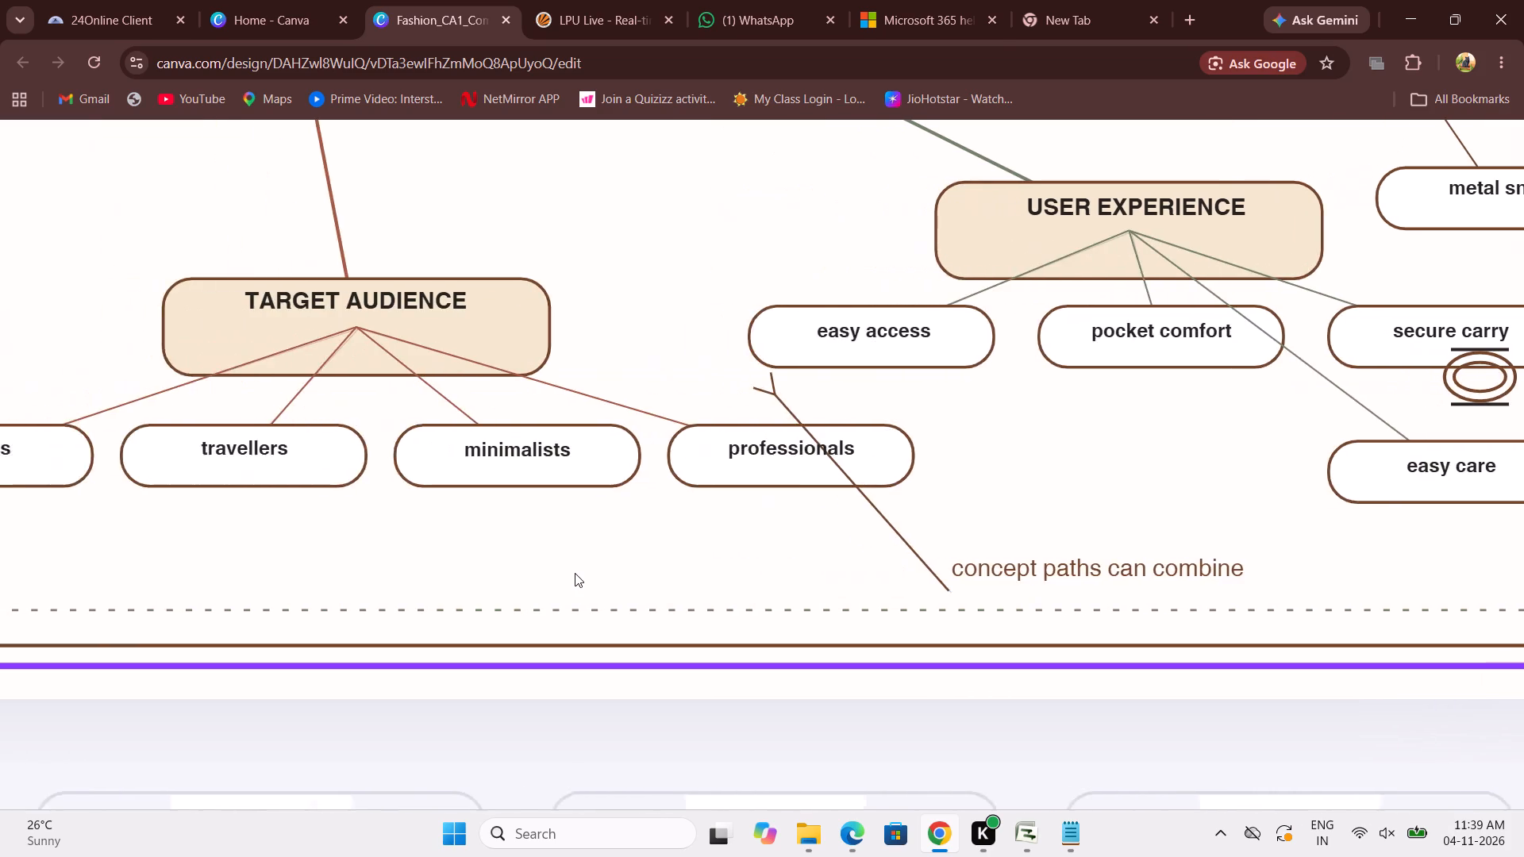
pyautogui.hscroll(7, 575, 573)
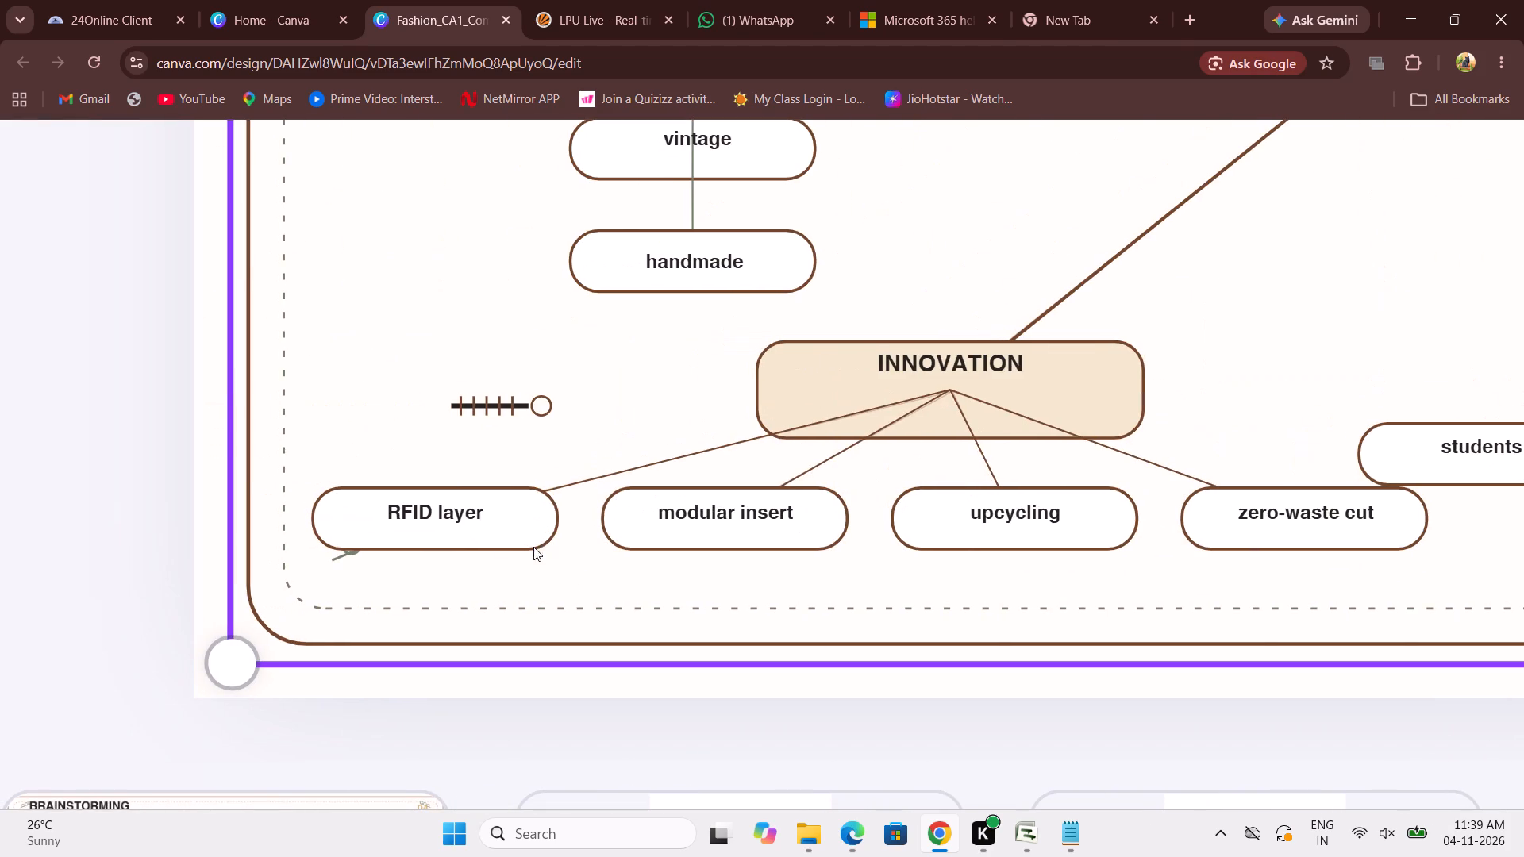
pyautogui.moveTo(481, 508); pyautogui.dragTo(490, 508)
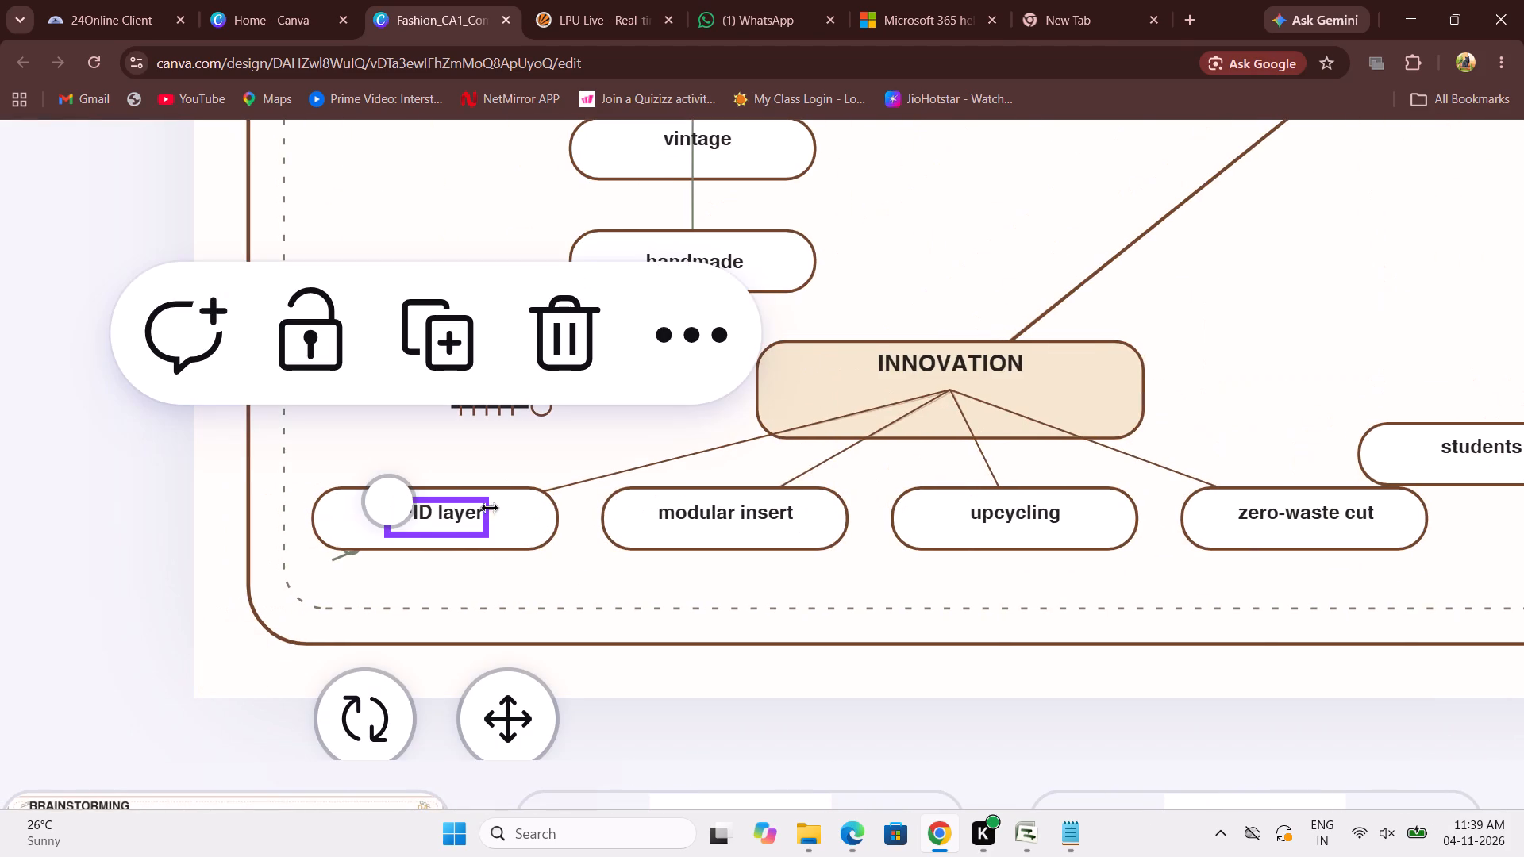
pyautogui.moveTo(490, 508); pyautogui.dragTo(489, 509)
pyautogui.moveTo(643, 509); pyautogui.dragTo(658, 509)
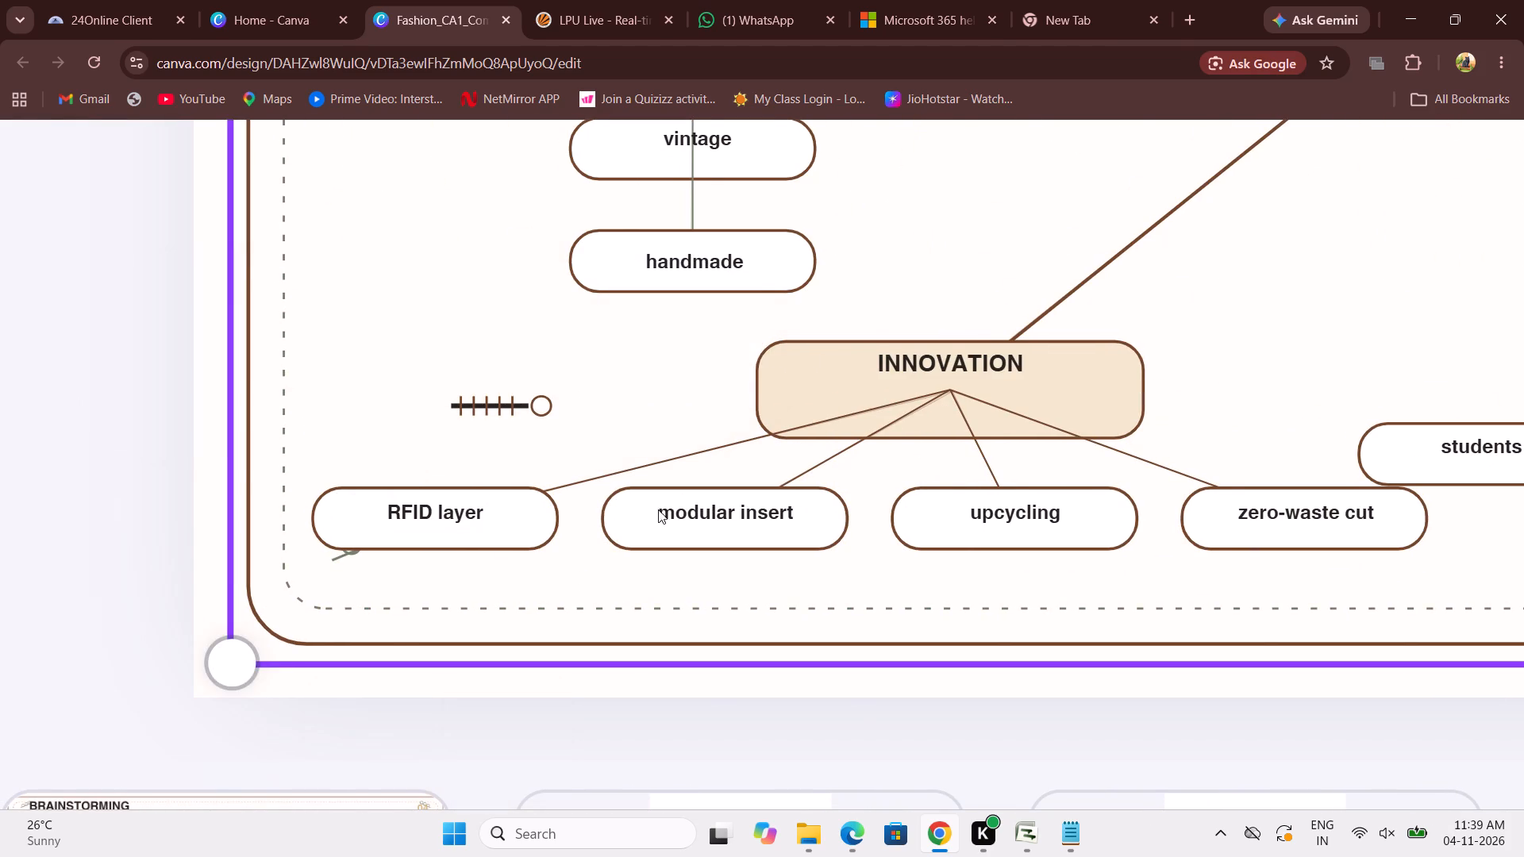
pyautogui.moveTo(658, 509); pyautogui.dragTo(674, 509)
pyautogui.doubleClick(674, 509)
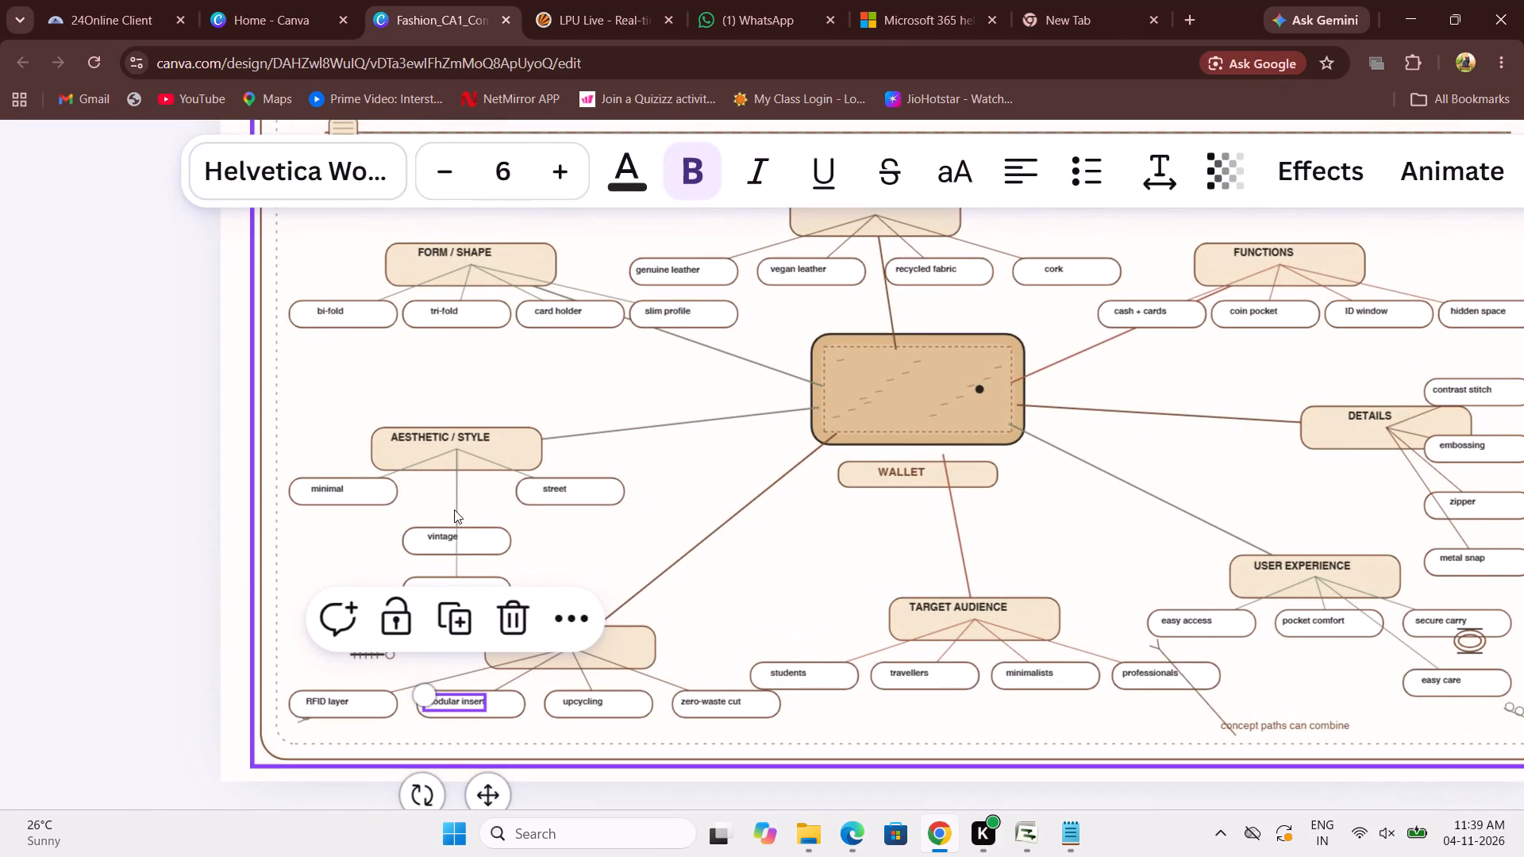
# Move the "vintage" label under AESTHETIC / STYLE slightly right and down, closer to the centre of its pill.
pyautogui.moveTo(440, 534); pyautogui.dragTo(443, 542)
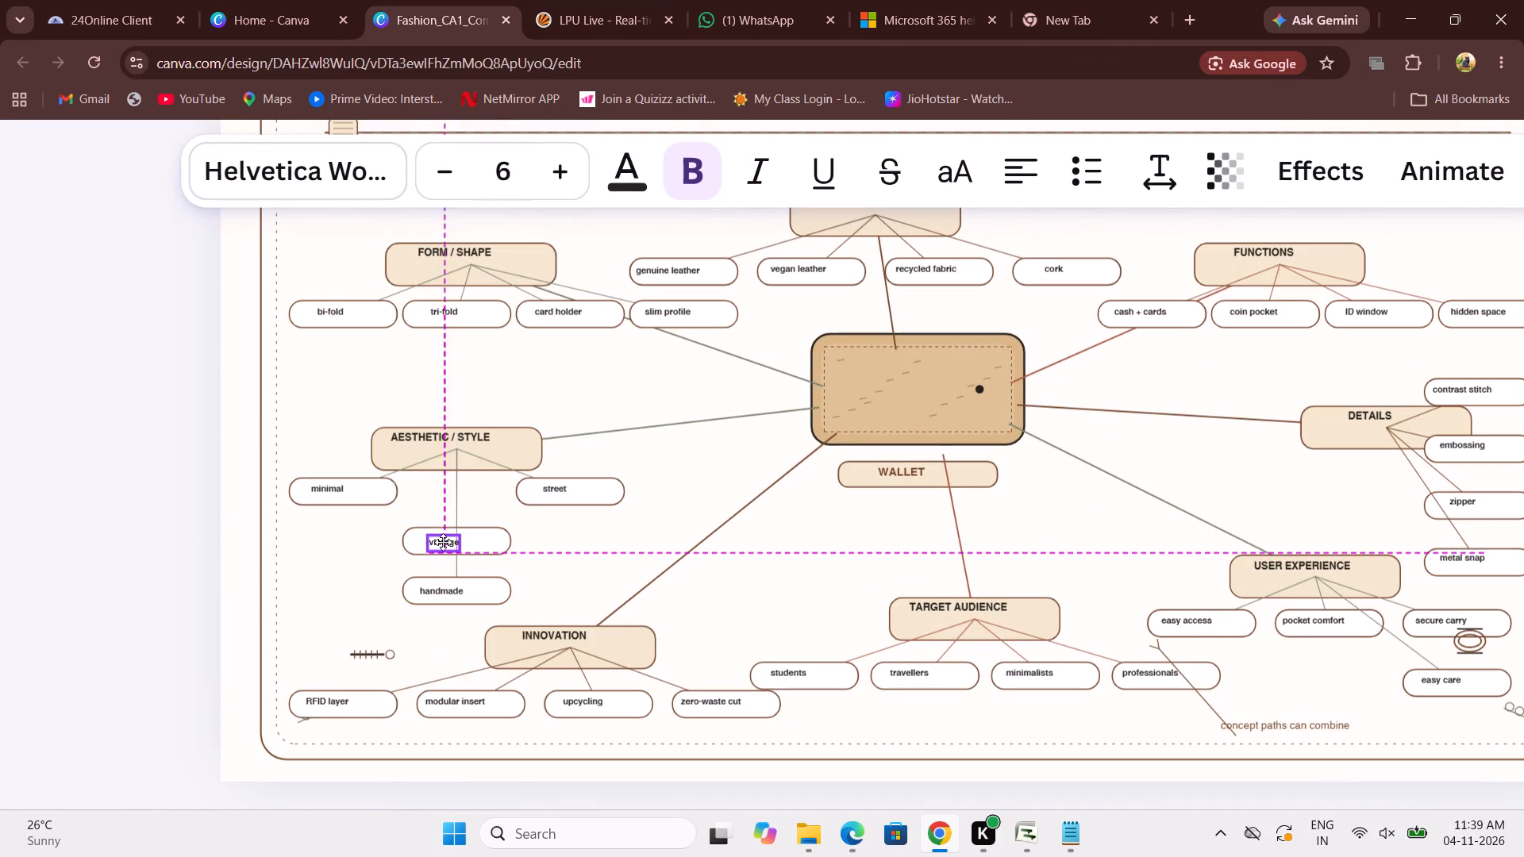
pyautogui.moveTo(443, 542); pyautogui.dragTo(448, 538)
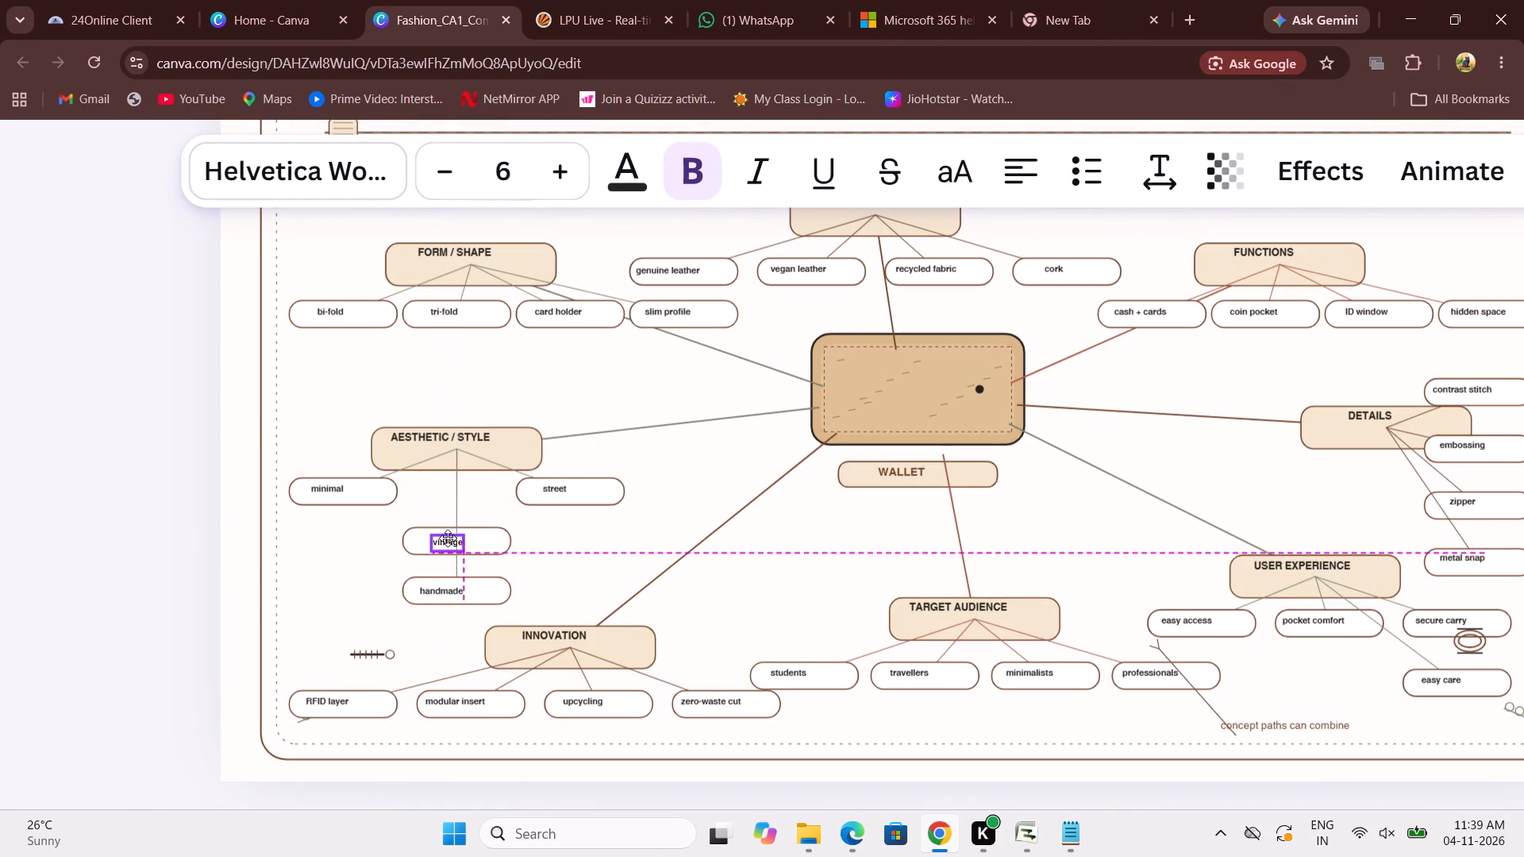
pyautogui.moveTo(448, 538); pyautogui.dragTo(447, 534)
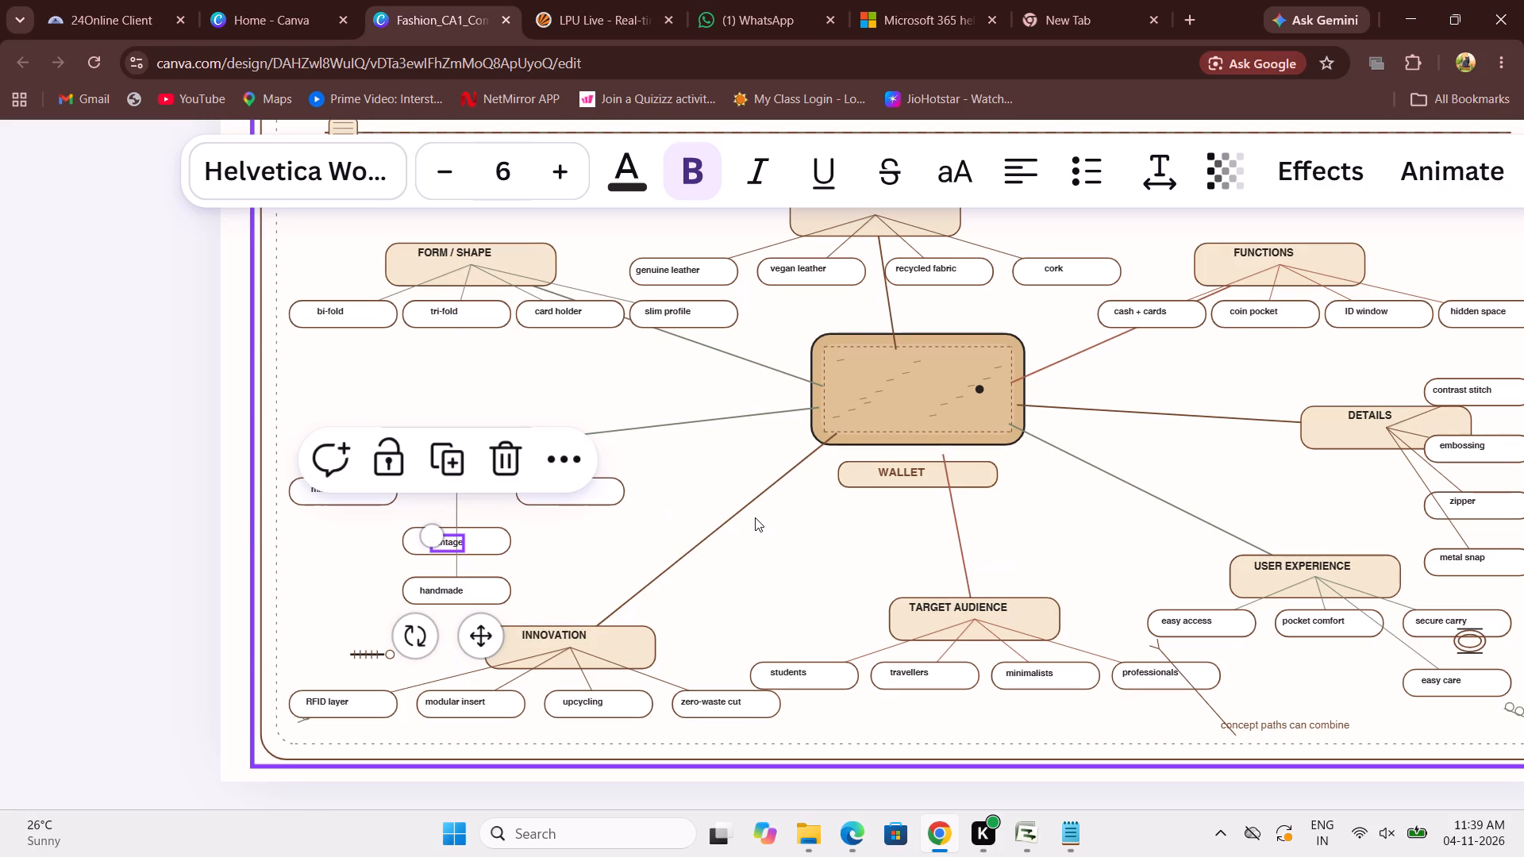
pyautogui.click(791, 579)
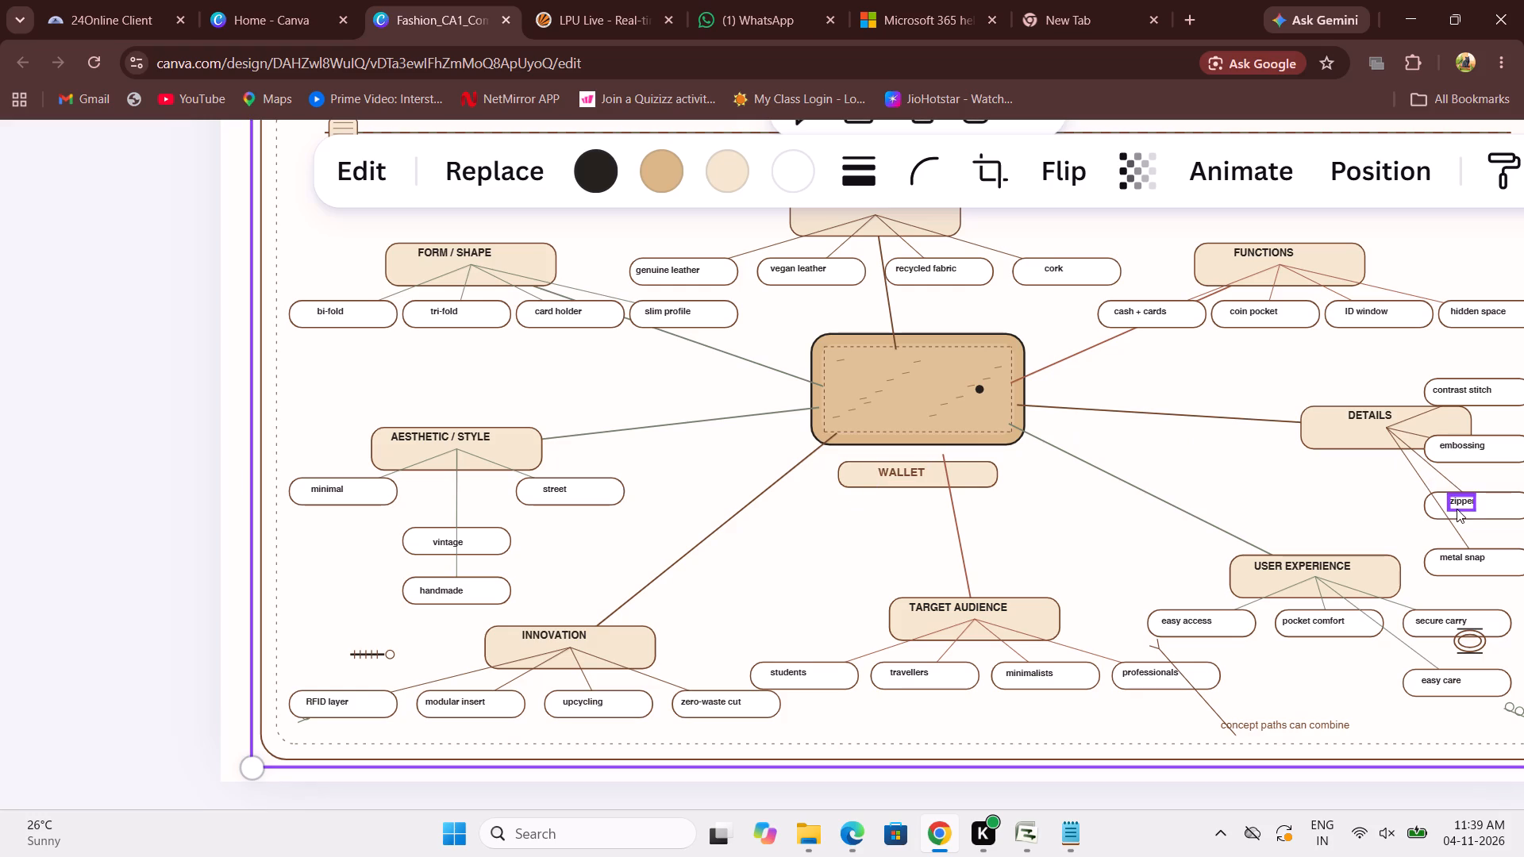
# Move the "zipper" label under DETAILS slightly right and down, closer to the centre of its pill.
pyautogui.moveTo(1457, 509); pyautogui.dragTo(1468, 509)
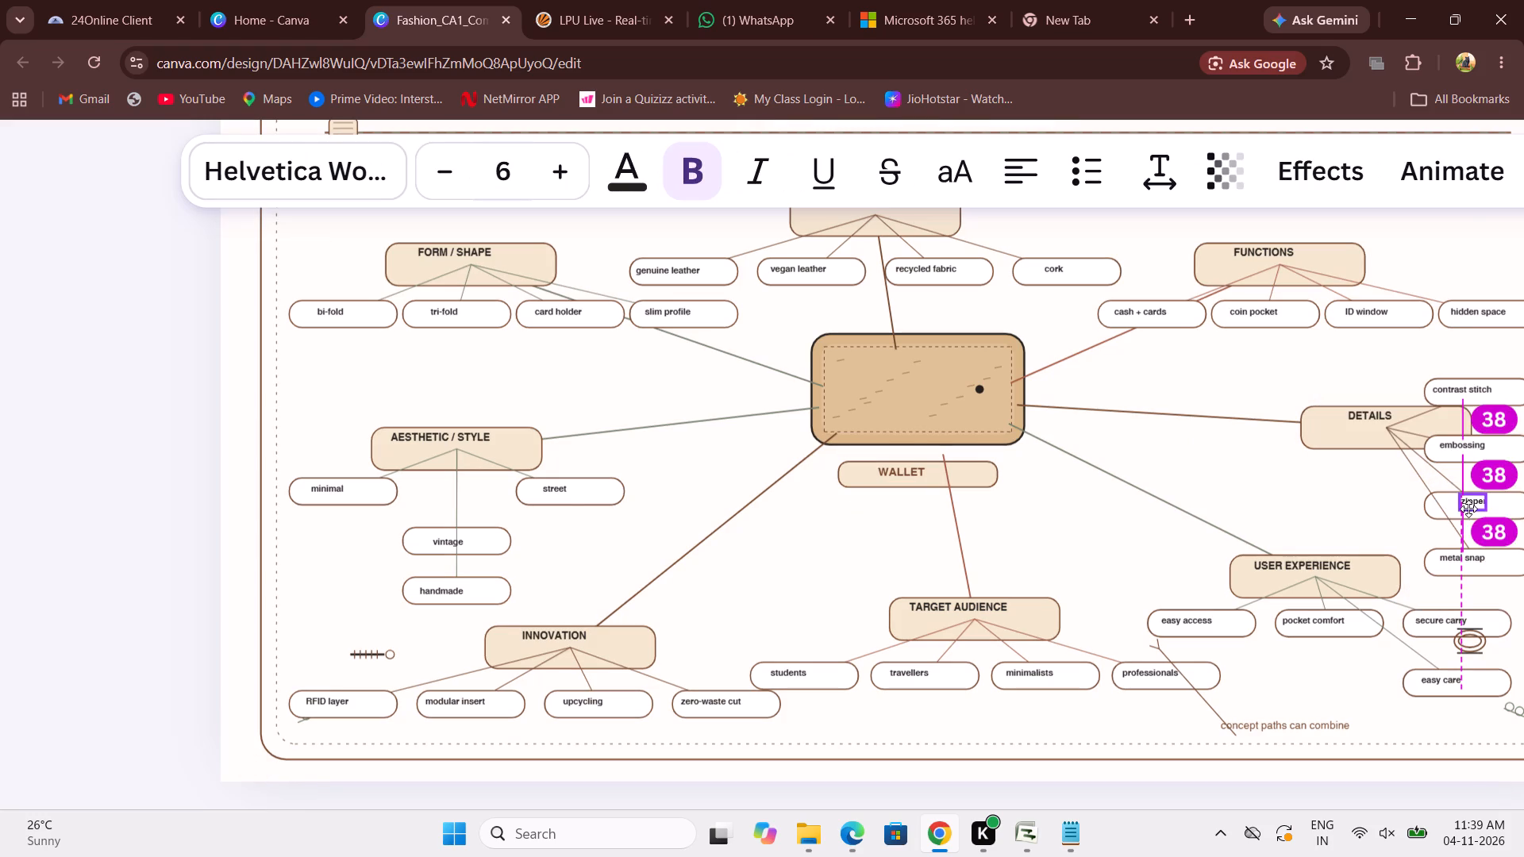
pyautogui.moveTo(1468, 509); pyautogui.dragTo(1468, 515)
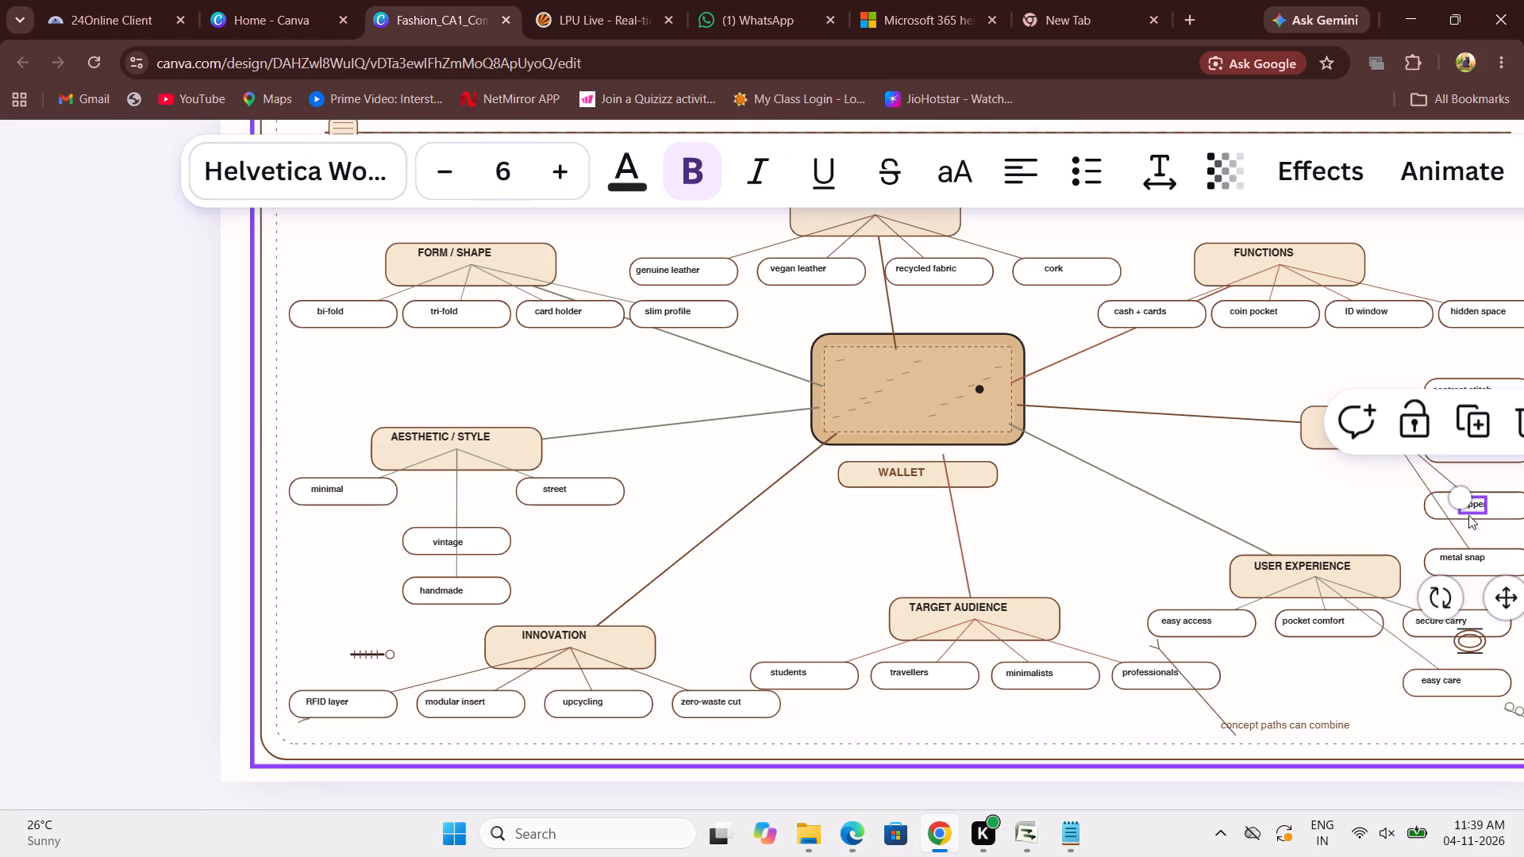
pyautogui.click(1365, 493)
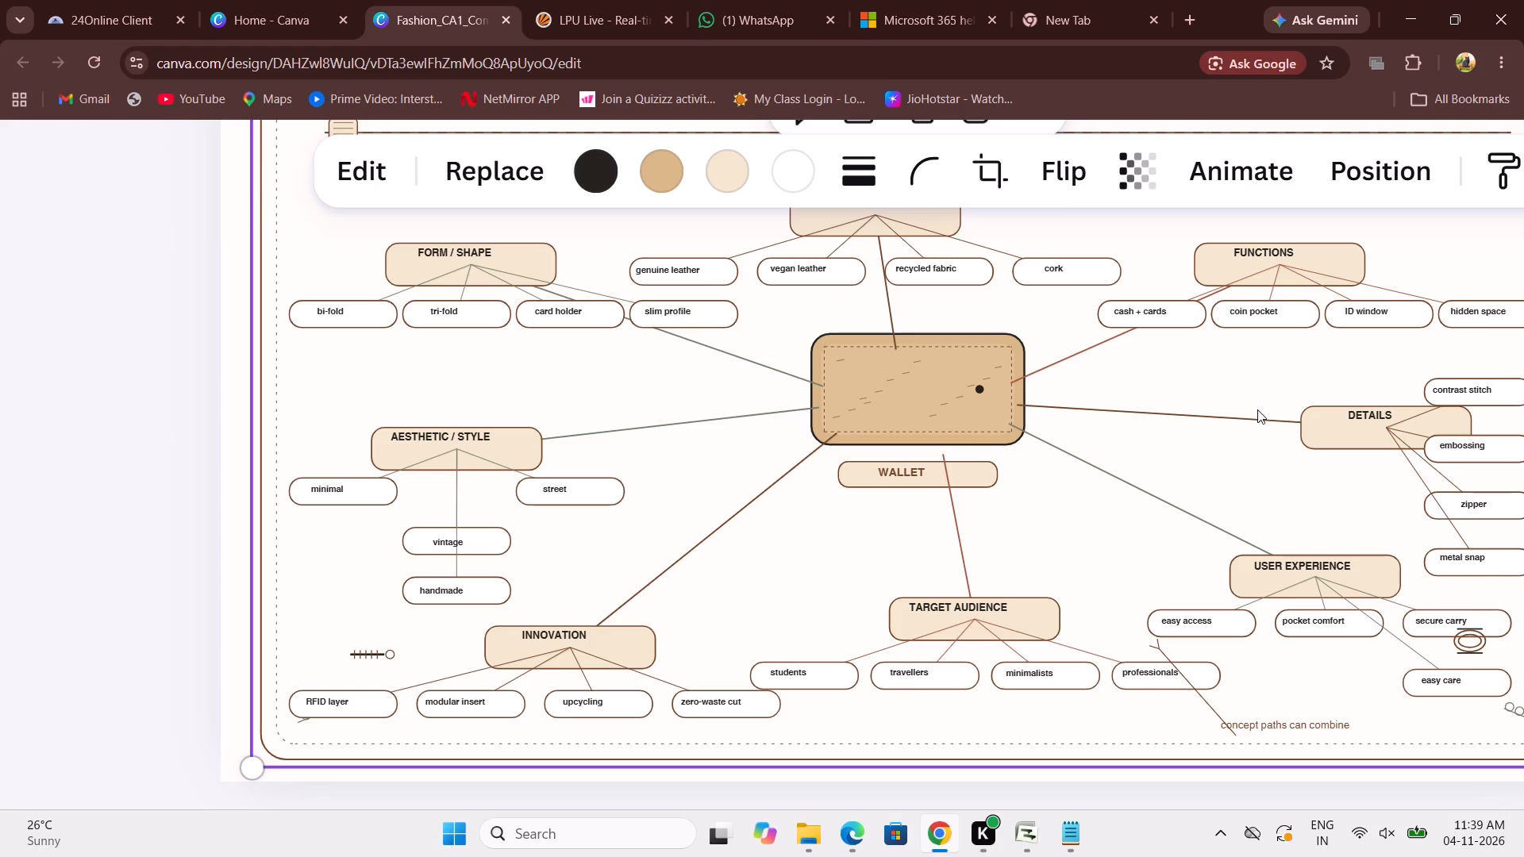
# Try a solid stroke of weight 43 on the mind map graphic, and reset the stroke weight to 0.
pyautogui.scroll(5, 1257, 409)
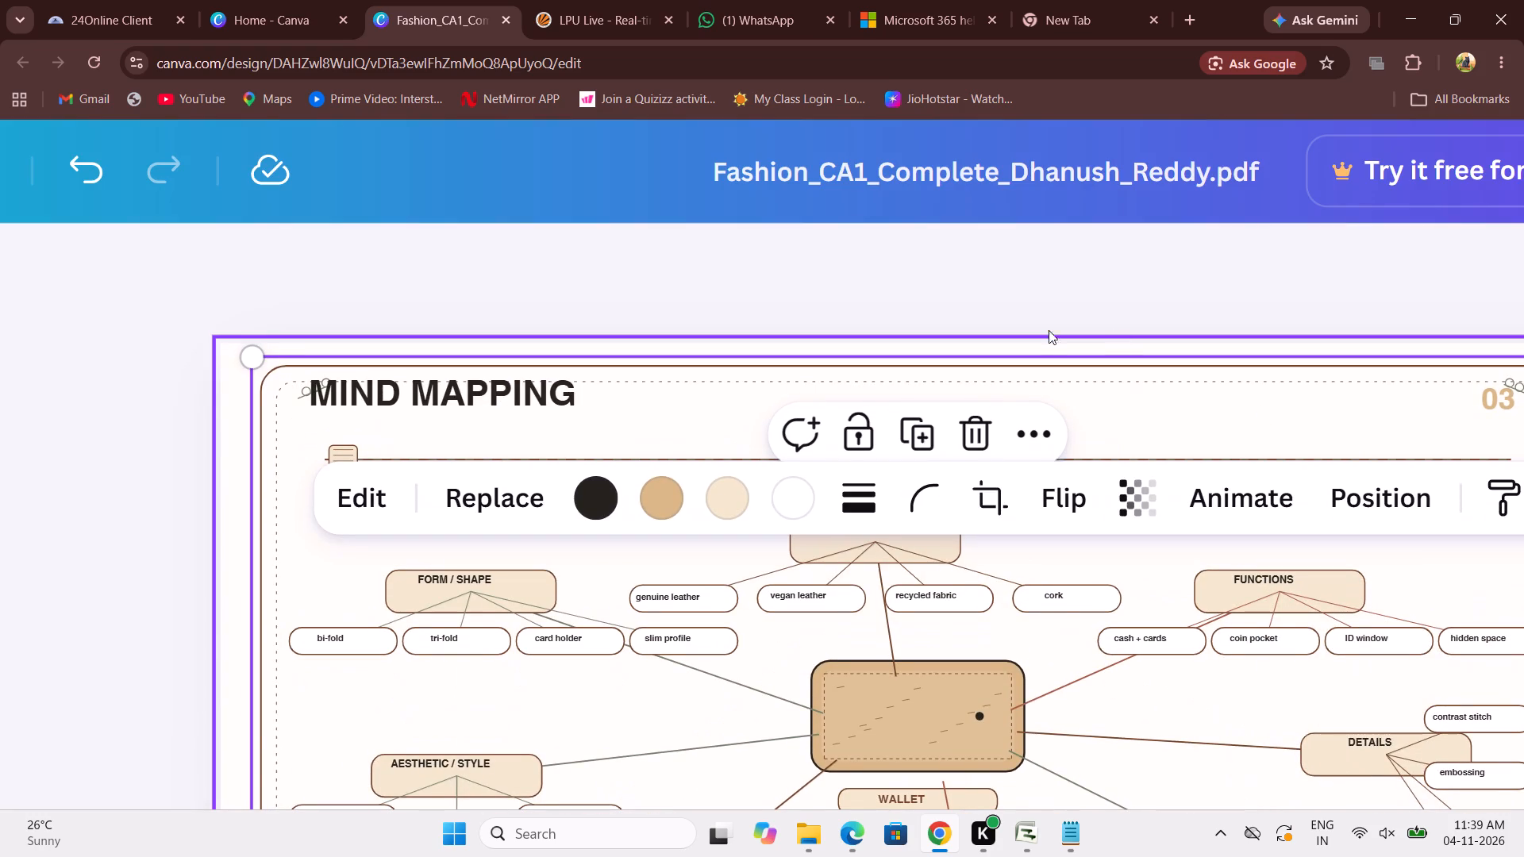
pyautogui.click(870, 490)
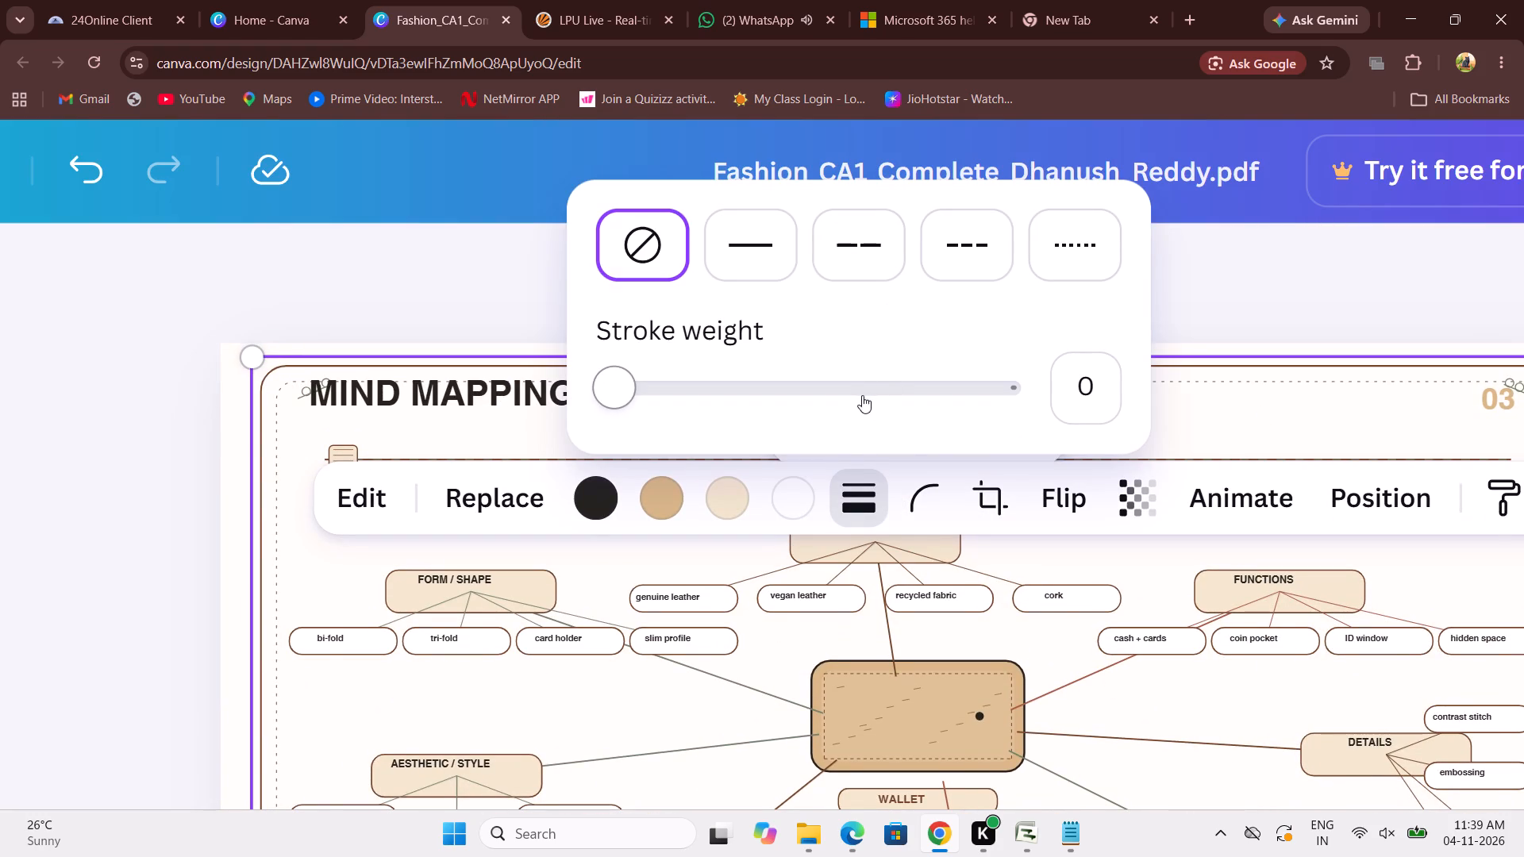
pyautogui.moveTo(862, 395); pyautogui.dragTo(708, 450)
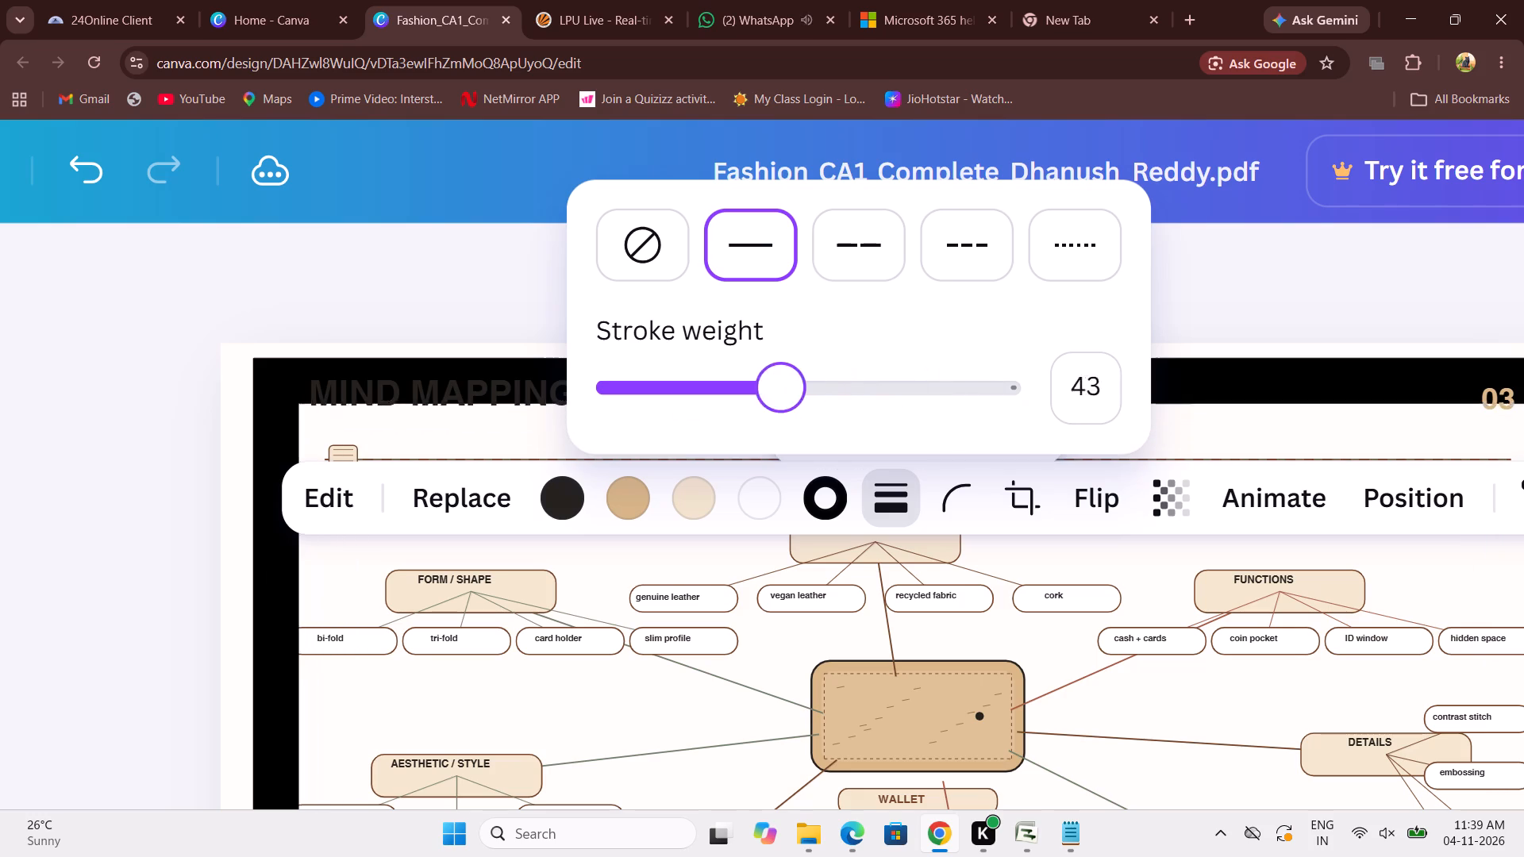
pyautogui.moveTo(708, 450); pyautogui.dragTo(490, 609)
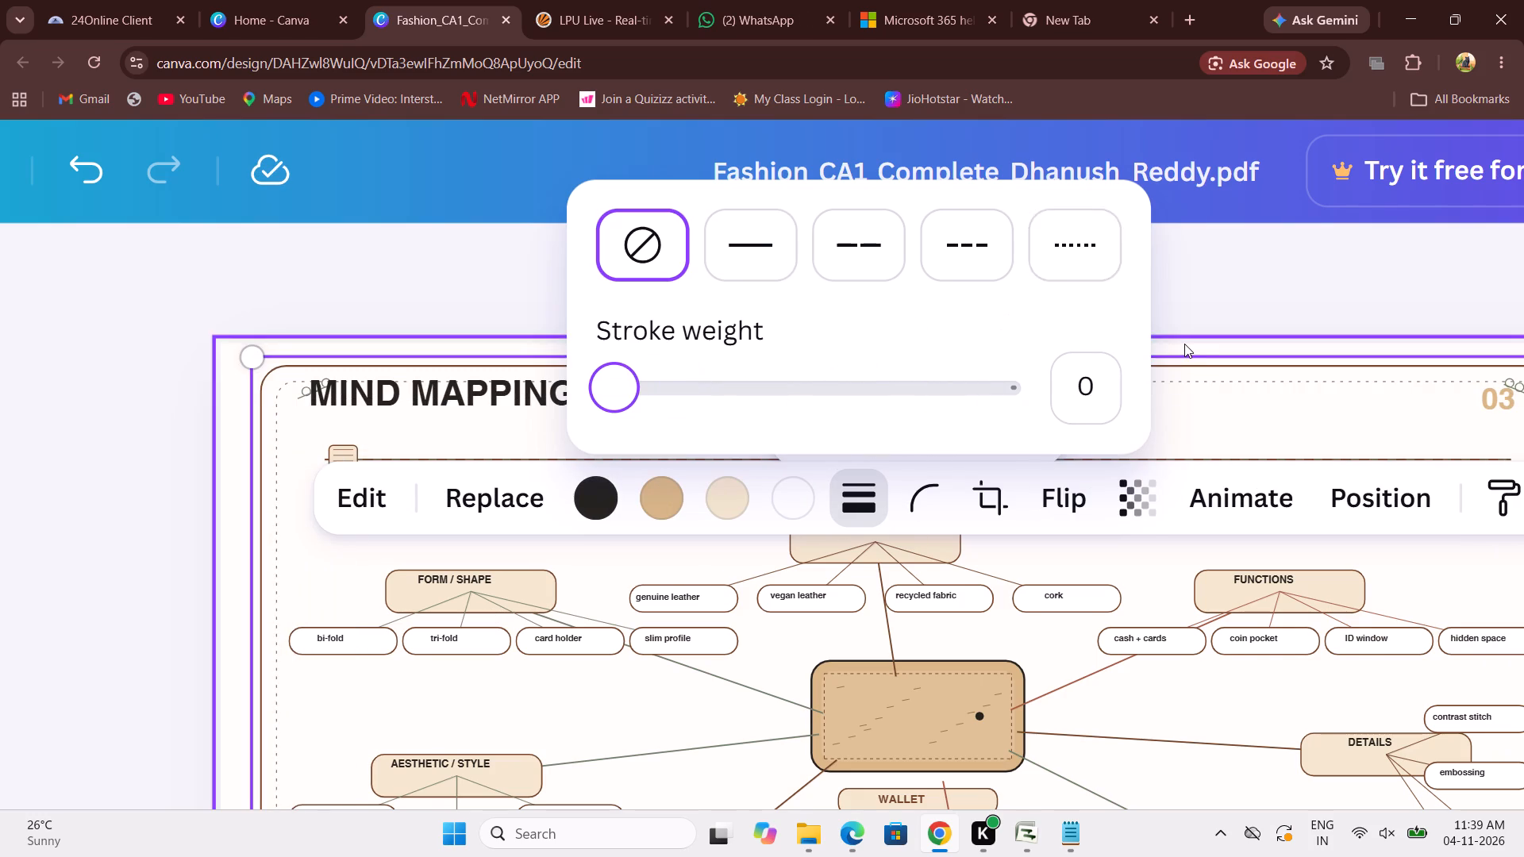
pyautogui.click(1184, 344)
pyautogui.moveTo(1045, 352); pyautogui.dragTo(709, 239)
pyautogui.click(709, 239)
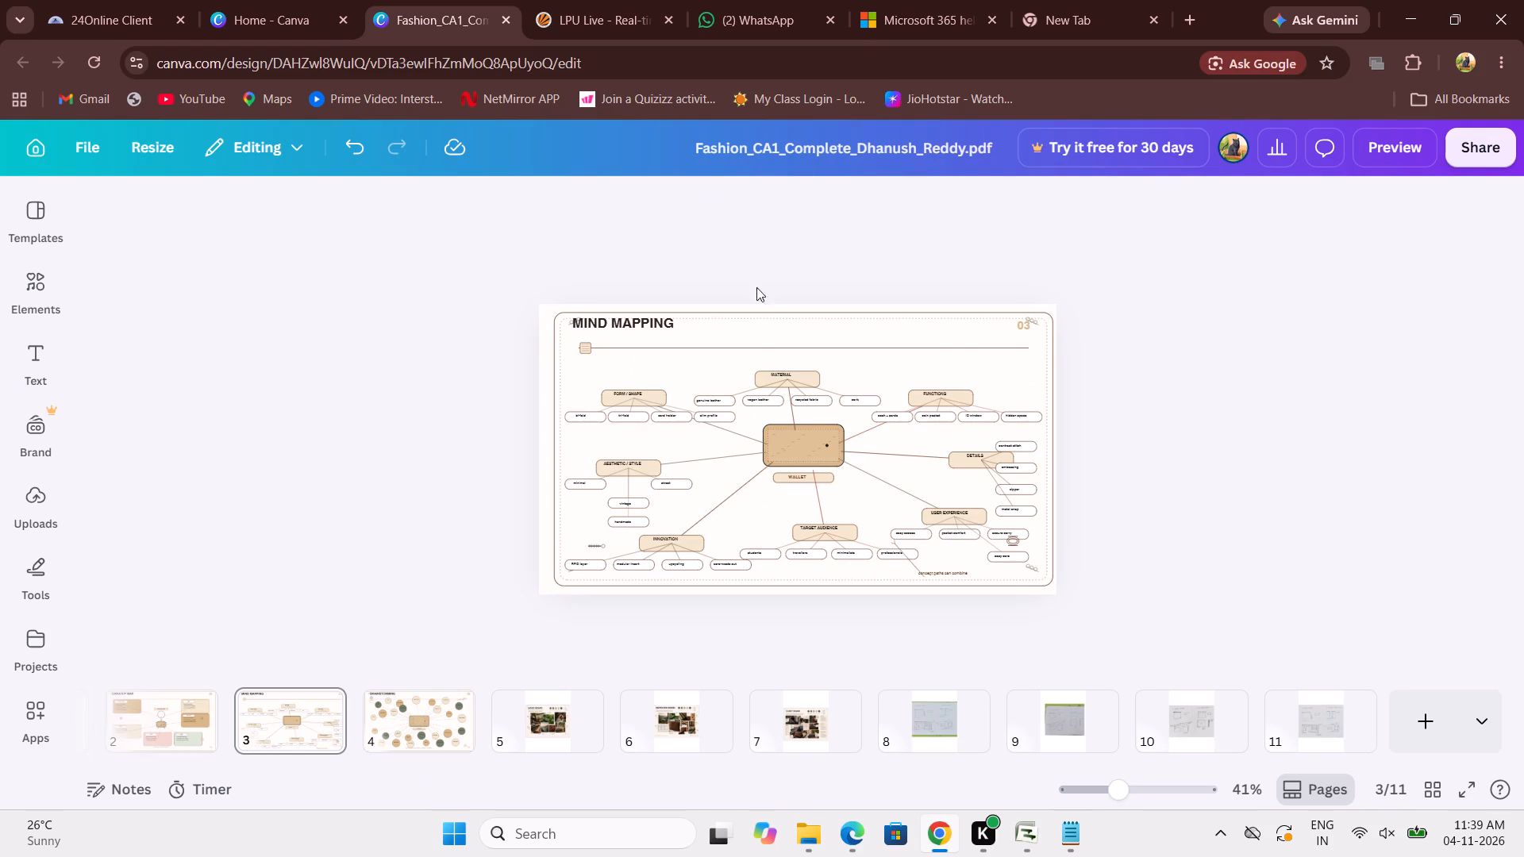
# Go to page 4 and nudge the "cork" label slightly lower toward the centre of its circle.
pyautogui.click(450, 749)
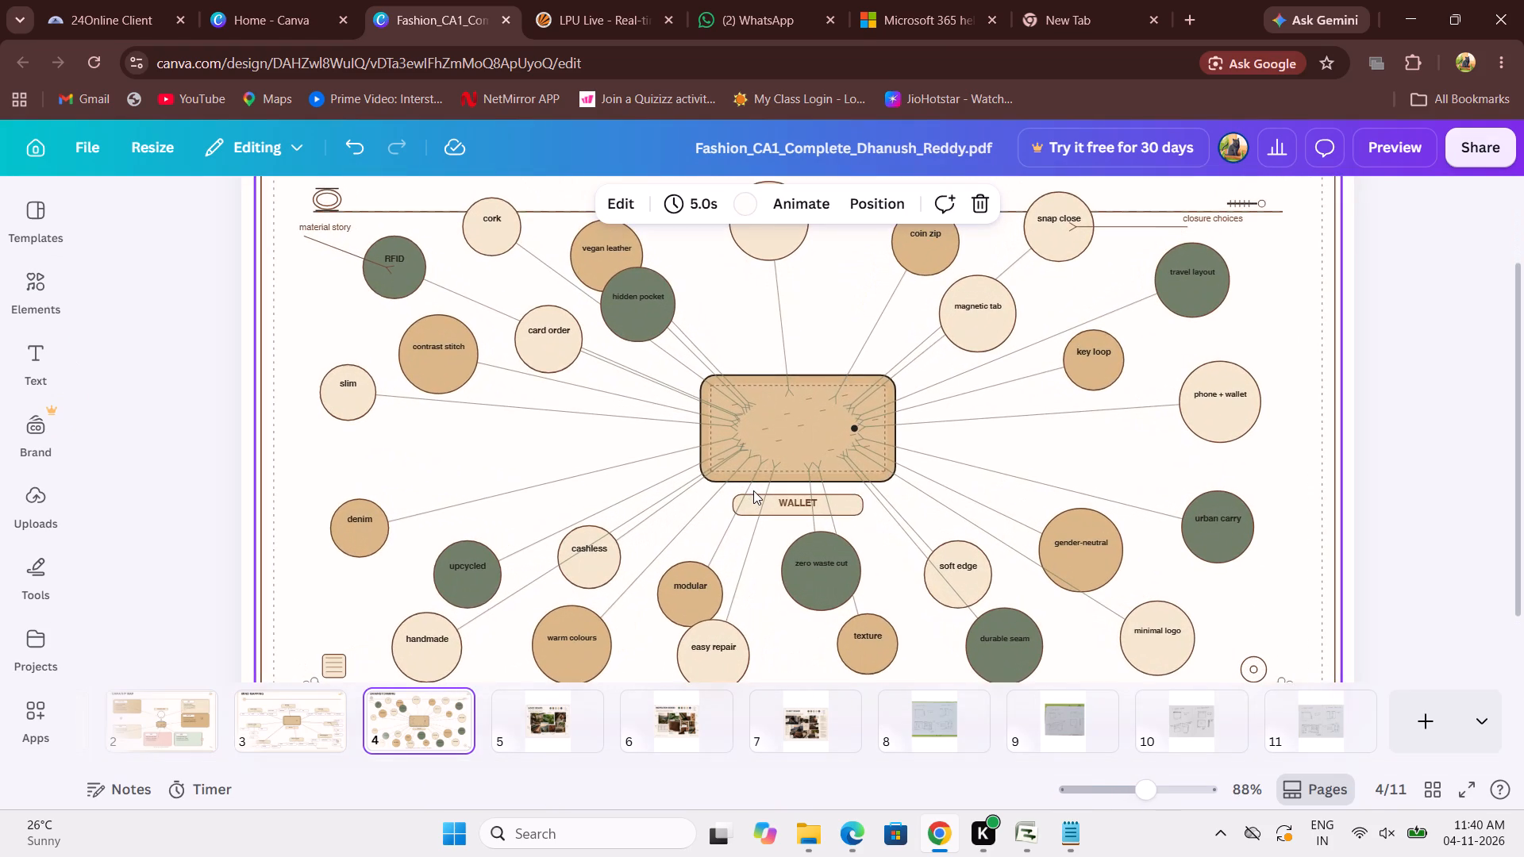
pyautogui.moveTo(483, 217); pyautogui.dragTo(485, 225)
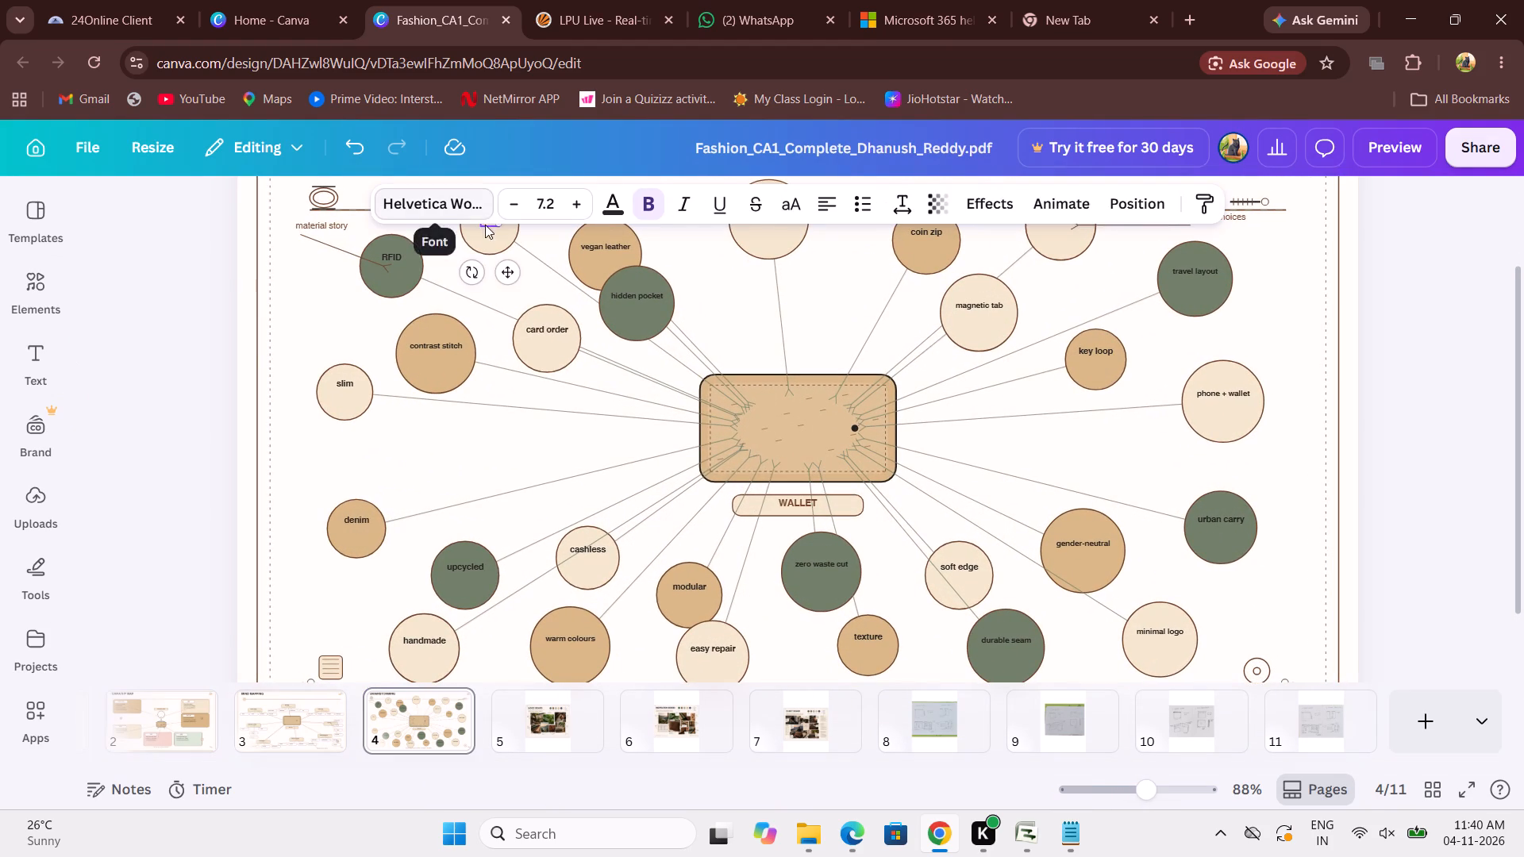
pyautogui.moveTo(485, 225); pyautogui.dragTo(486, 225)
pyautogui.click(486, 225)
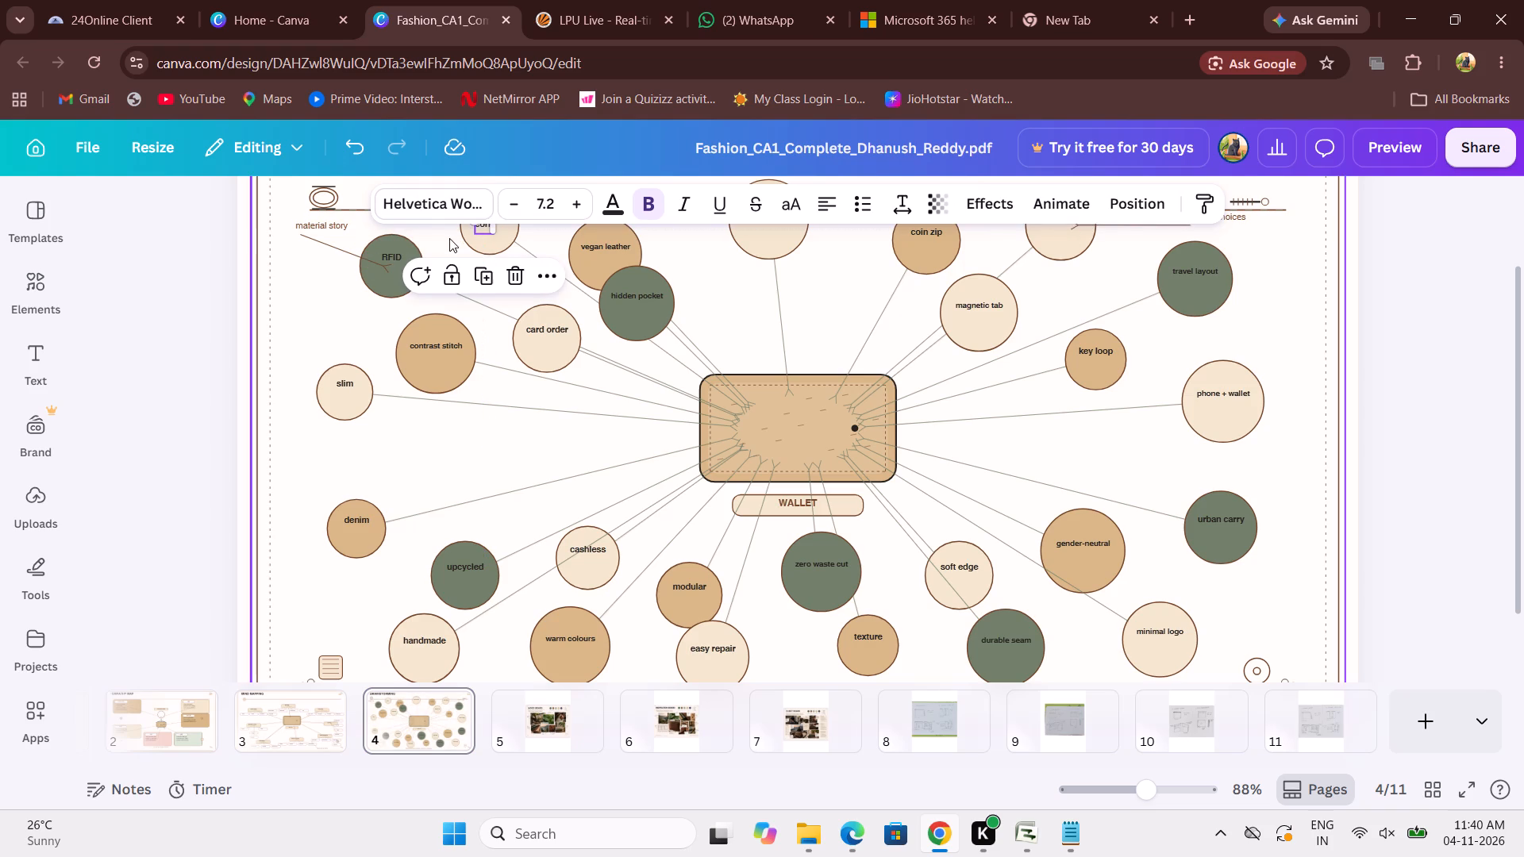
# Move the "RFID" label slightly lower, closer to the centre of its green circle.
pyautogui.click(395, 250)
pyautogui.moveTo(395, 250); pyautogui.dragTo(397, 256)
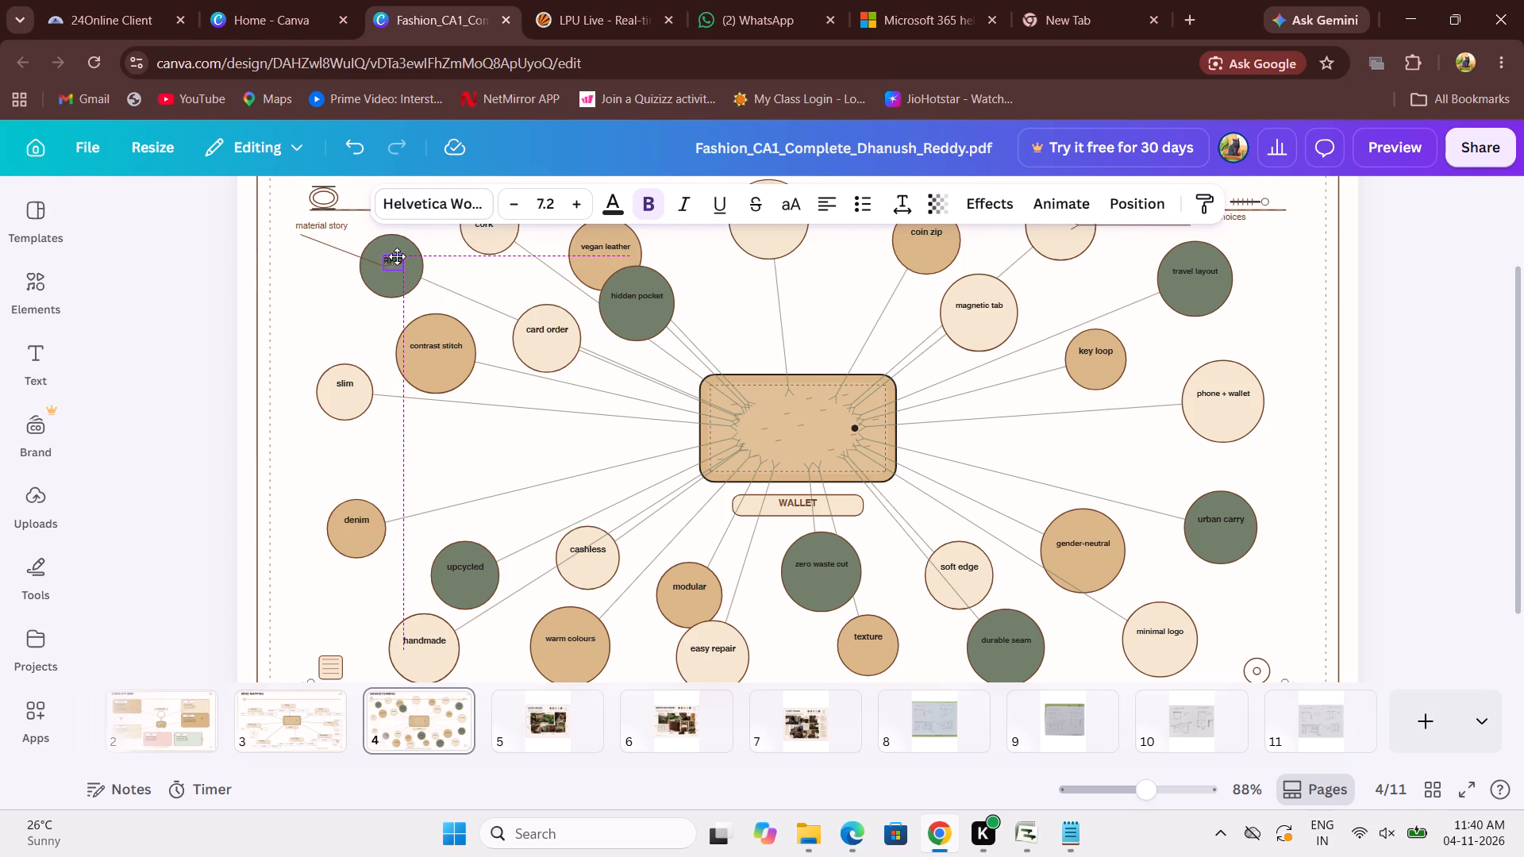
pyautogui.moveTo(397, 256); pyautogui.dragTo(398, 261)
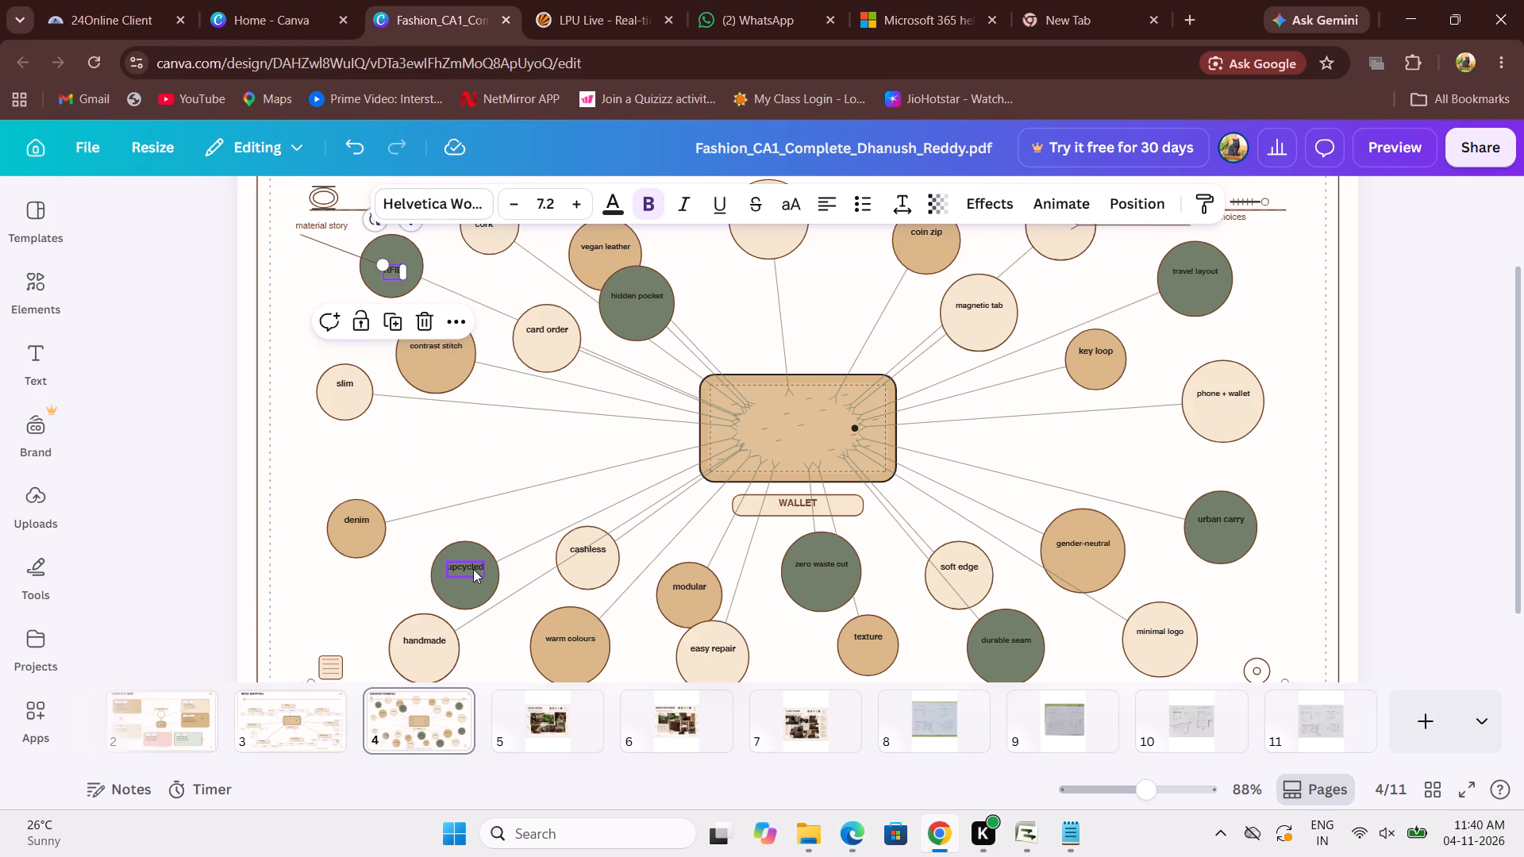
# Nudge the "denim", "minimal logo", "gender-neutral" and "key loop" labels slightly lower toward the centres of their circles.
pyautogui.scroll(-2, 593, 525)
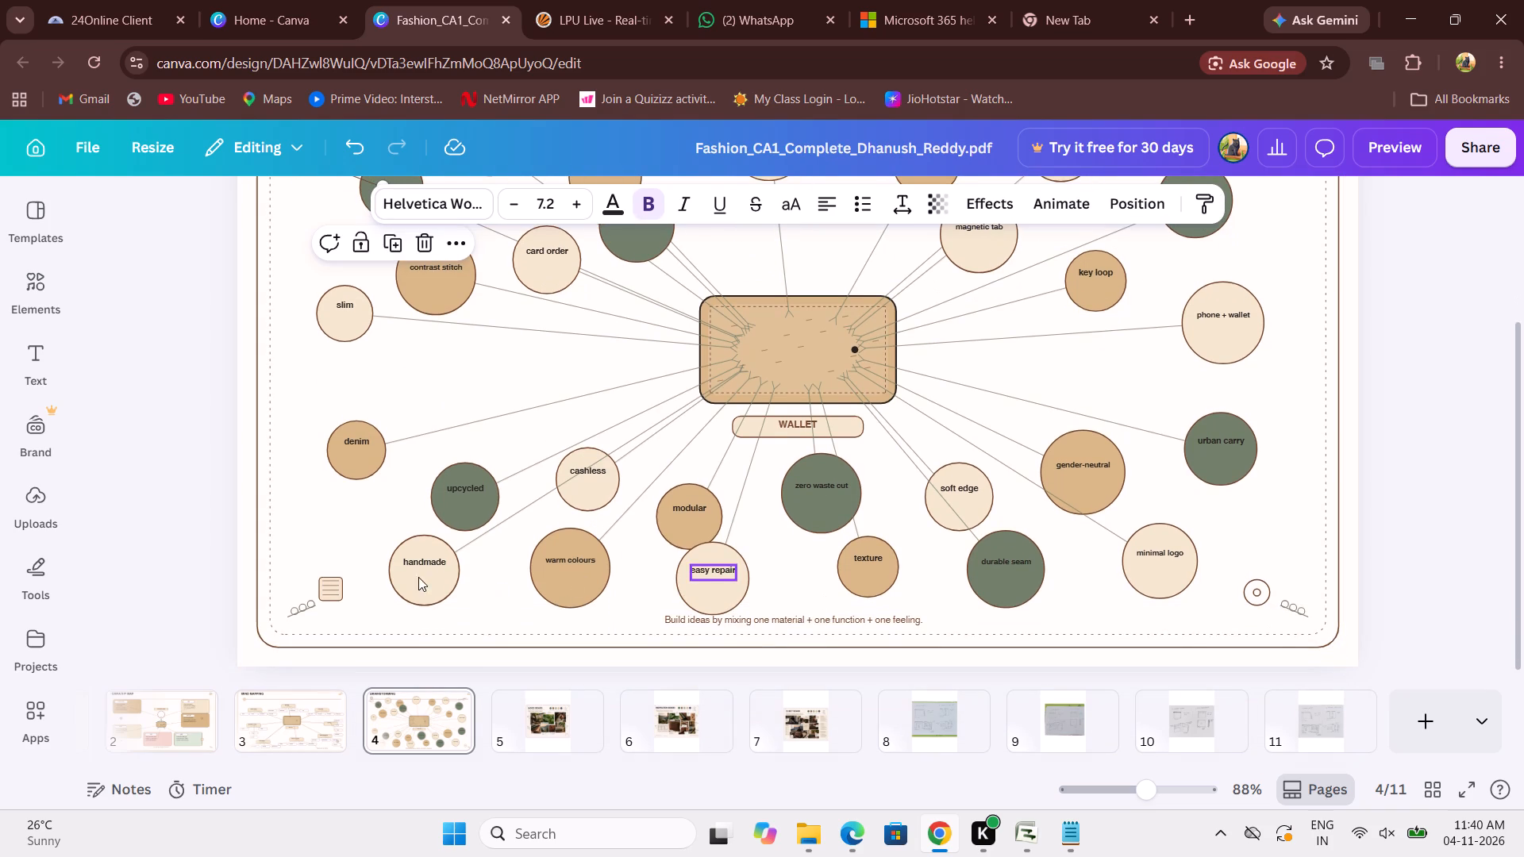
pyautogui.click(357, 444)
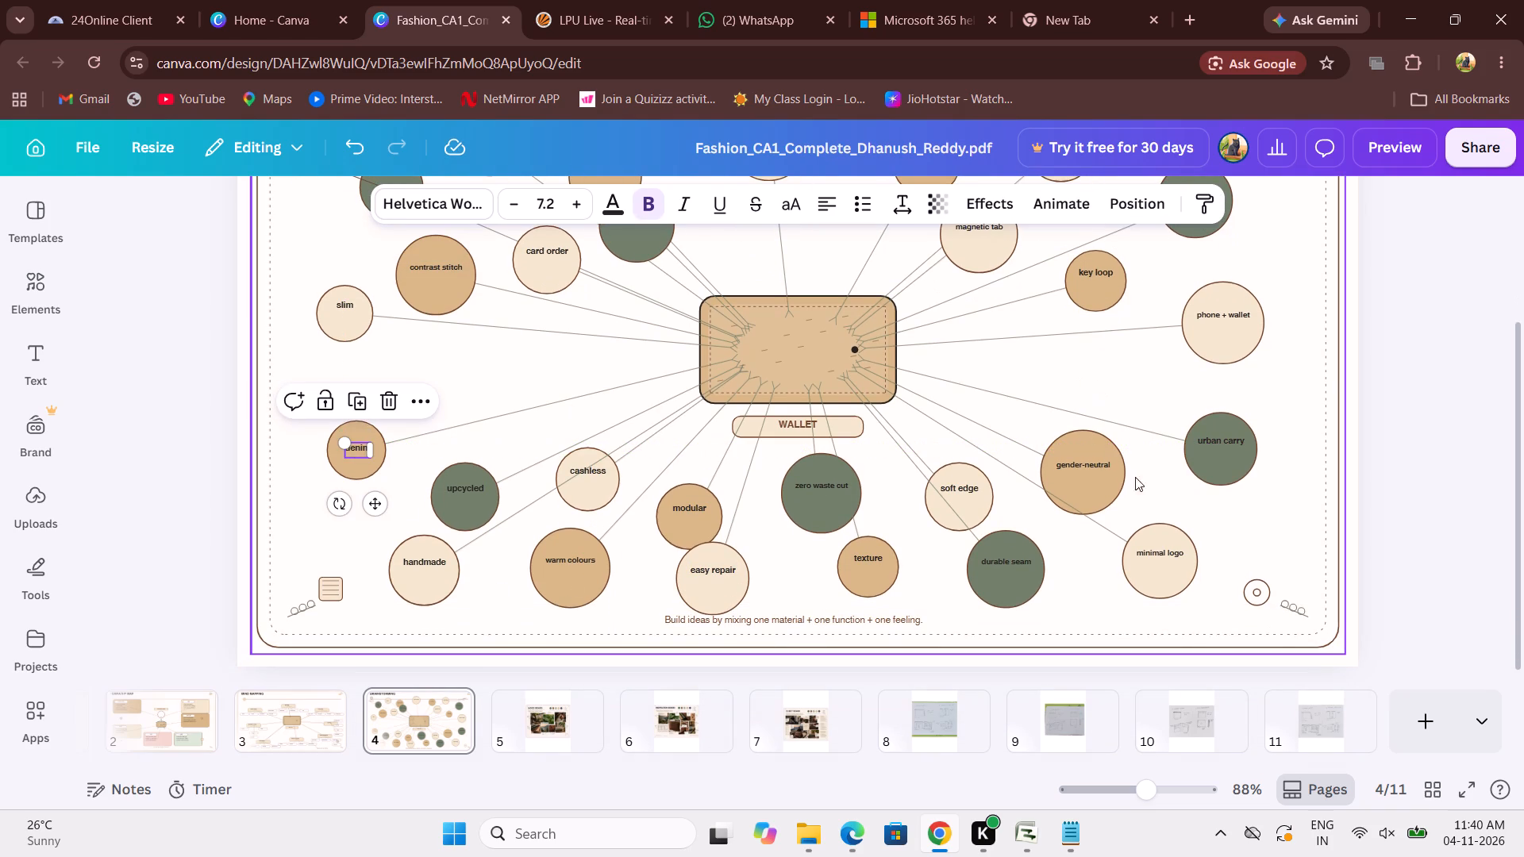
pyautogui.click(1143, 550)
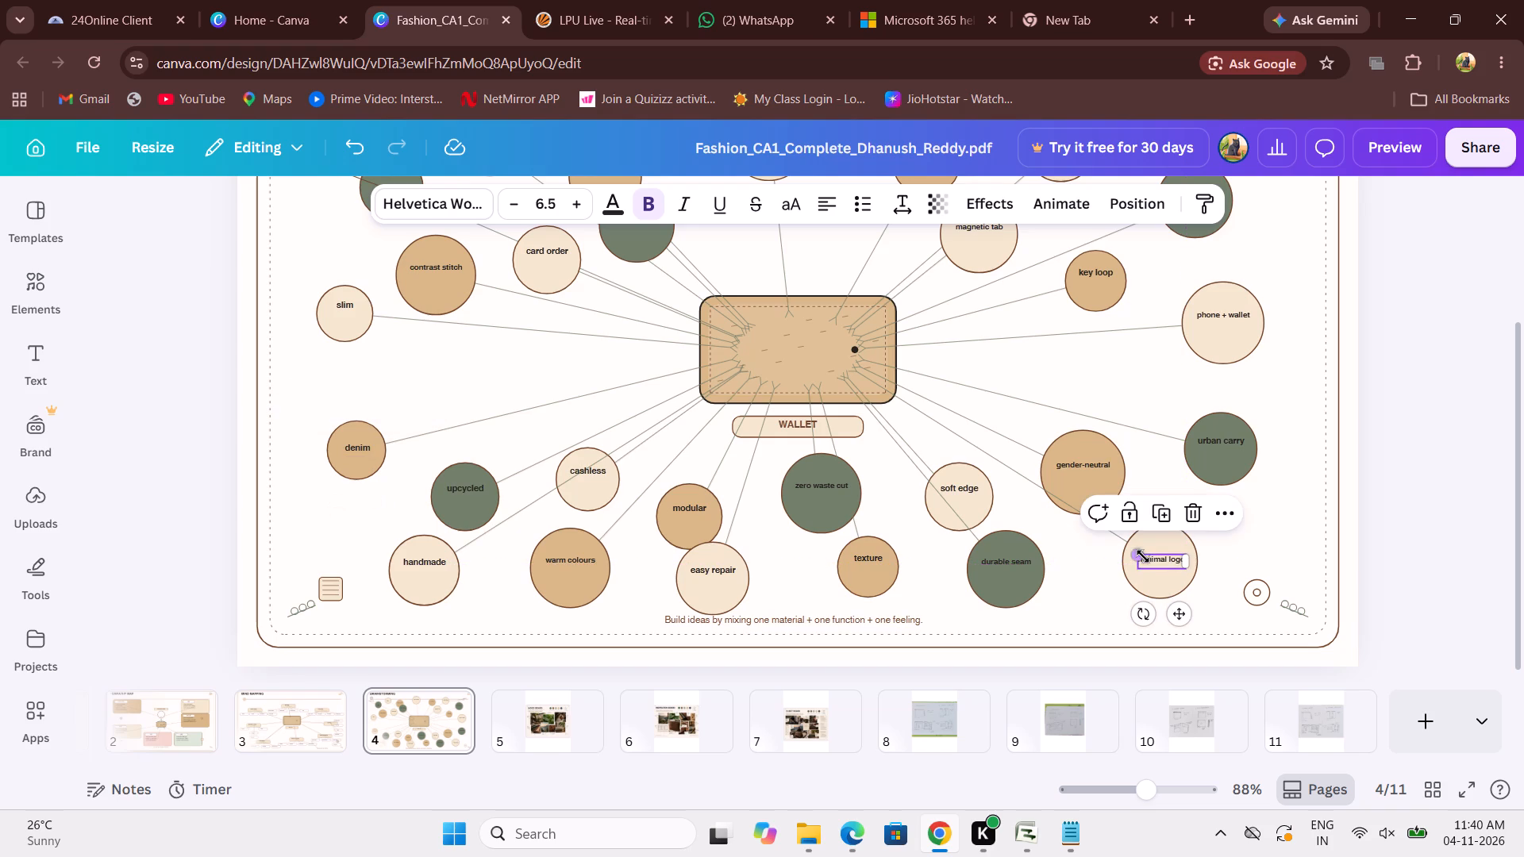
pyautogui.click(1091, 462)
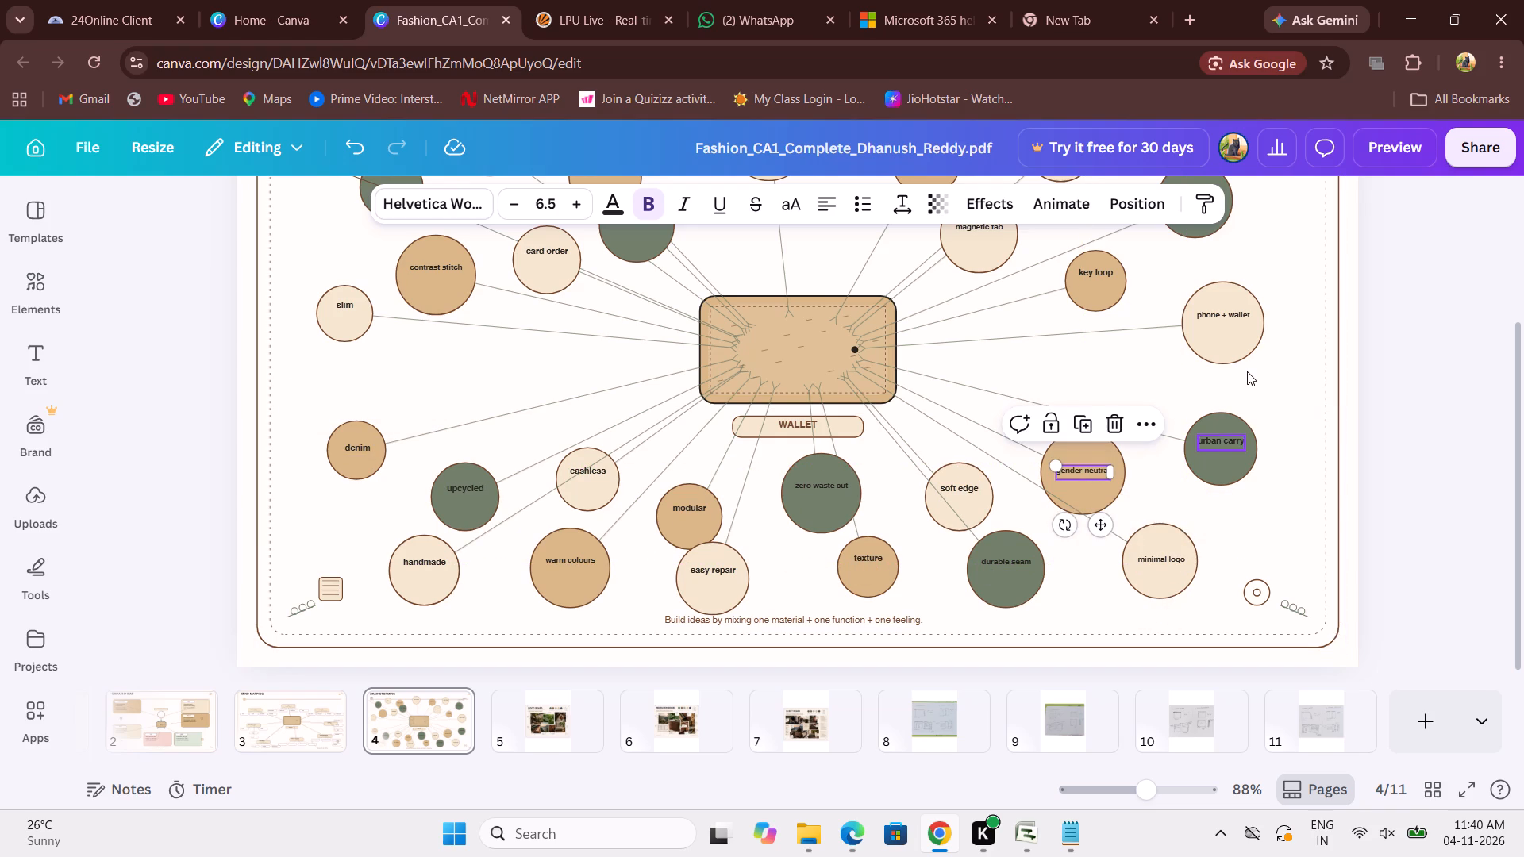
pyautogui.scroll(2, 1247, 371)
pyautogui.click(1081, 398)
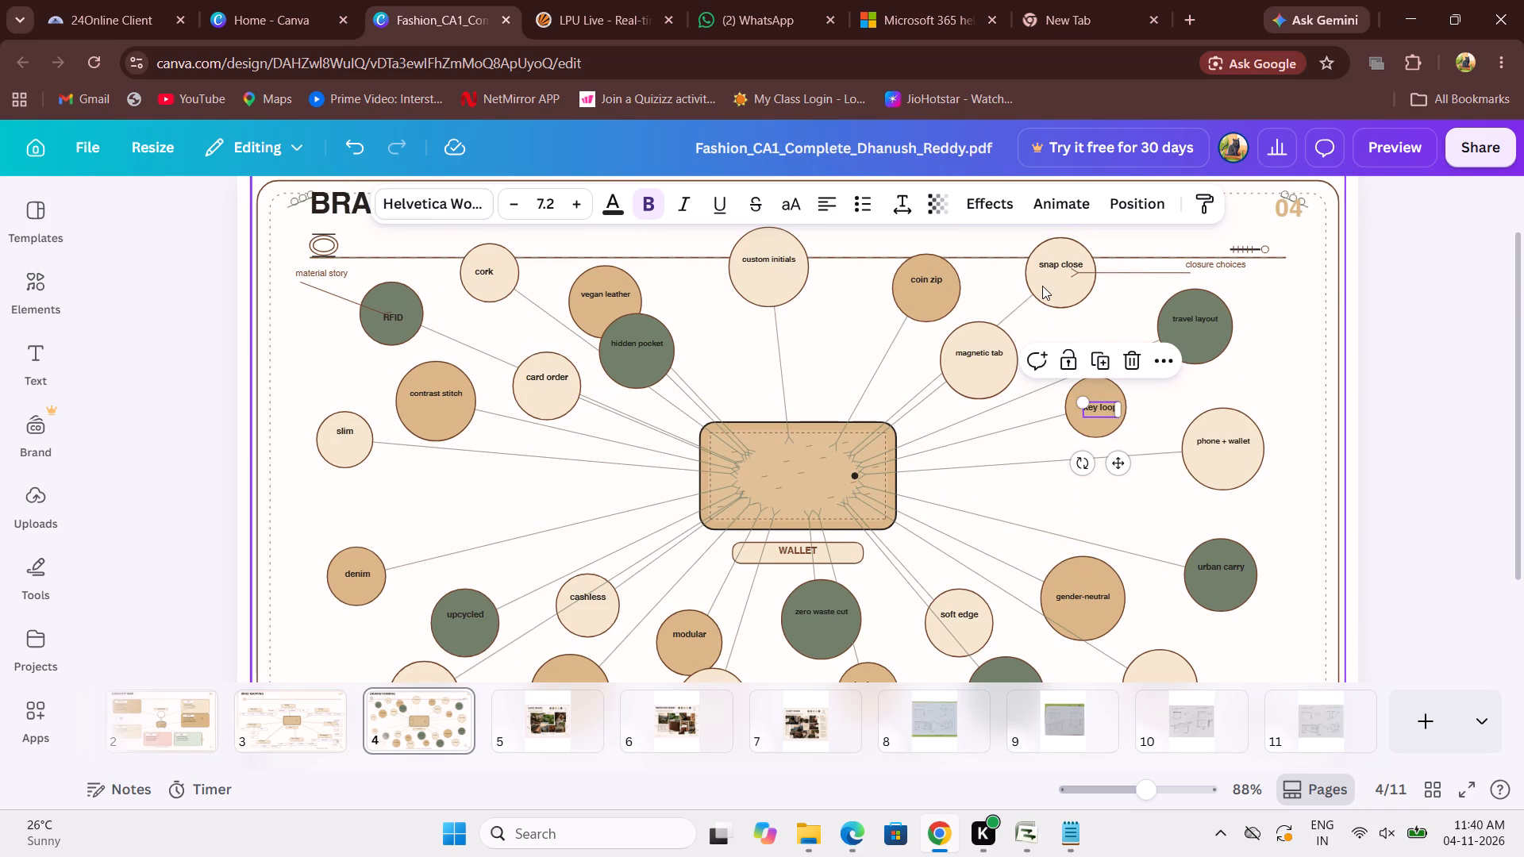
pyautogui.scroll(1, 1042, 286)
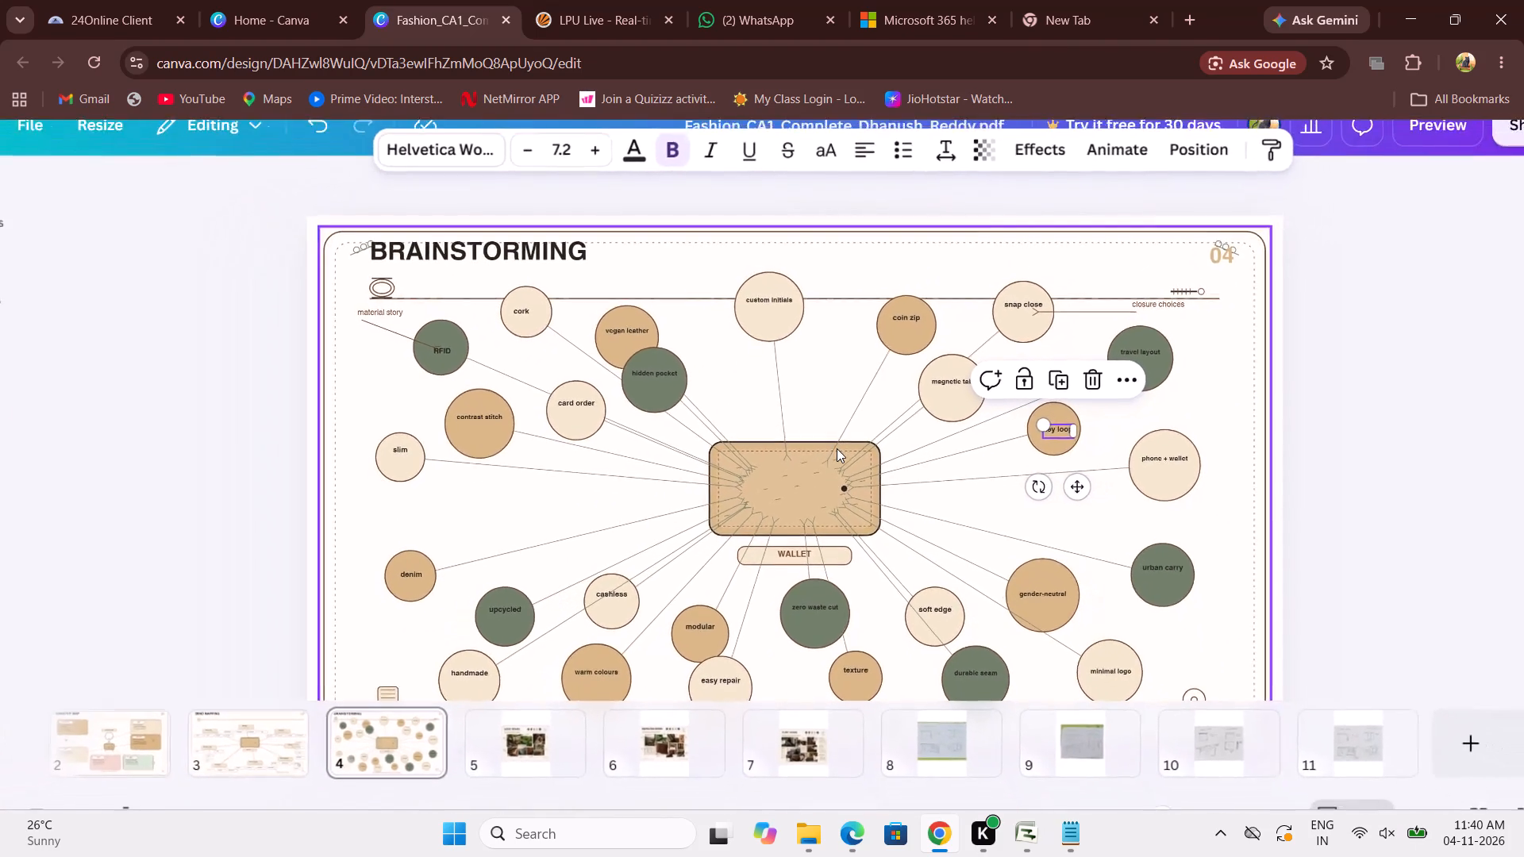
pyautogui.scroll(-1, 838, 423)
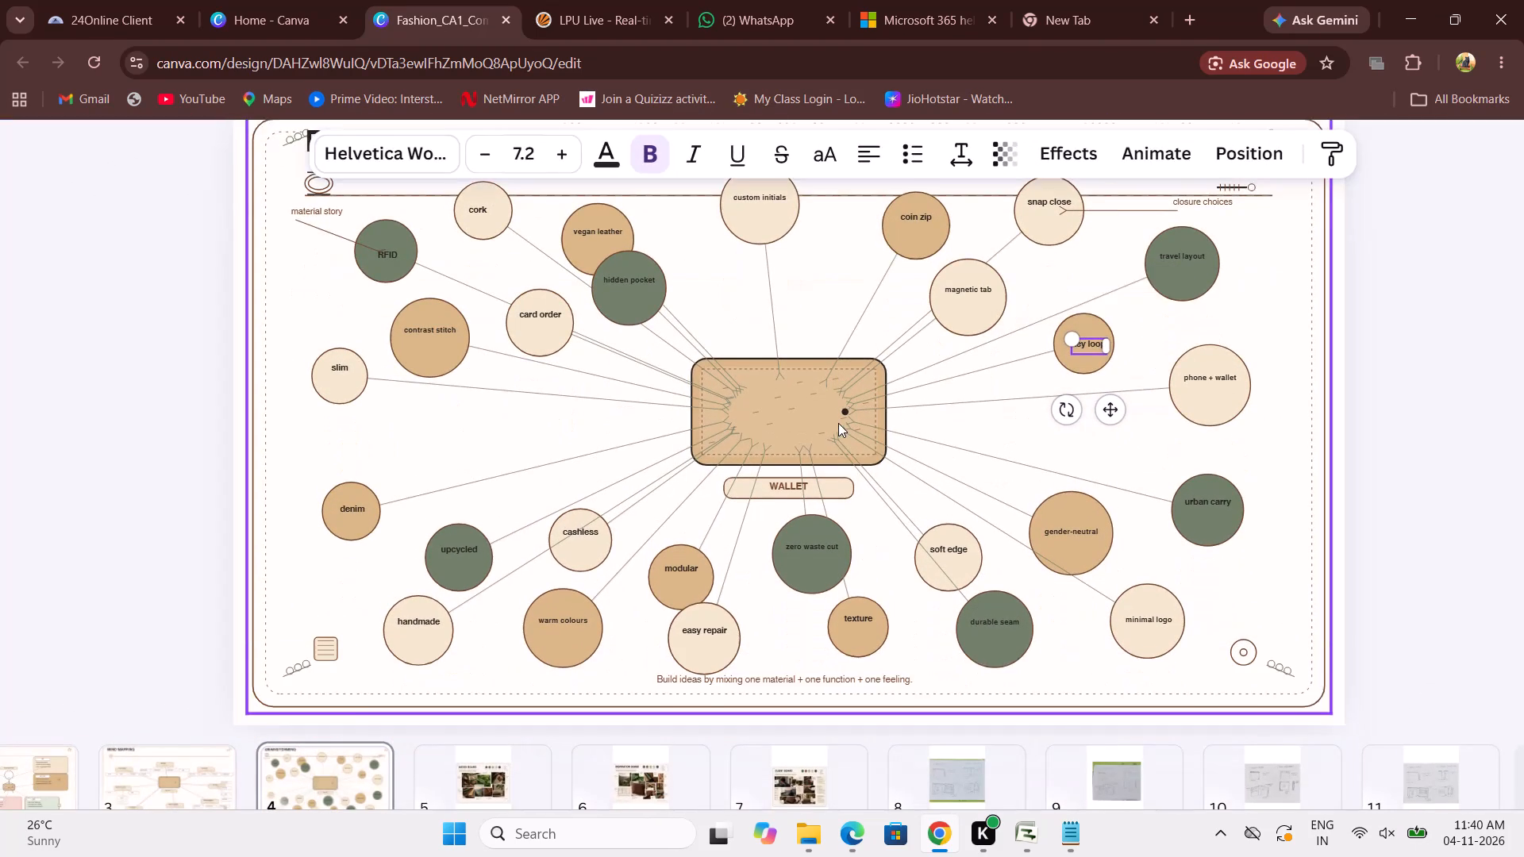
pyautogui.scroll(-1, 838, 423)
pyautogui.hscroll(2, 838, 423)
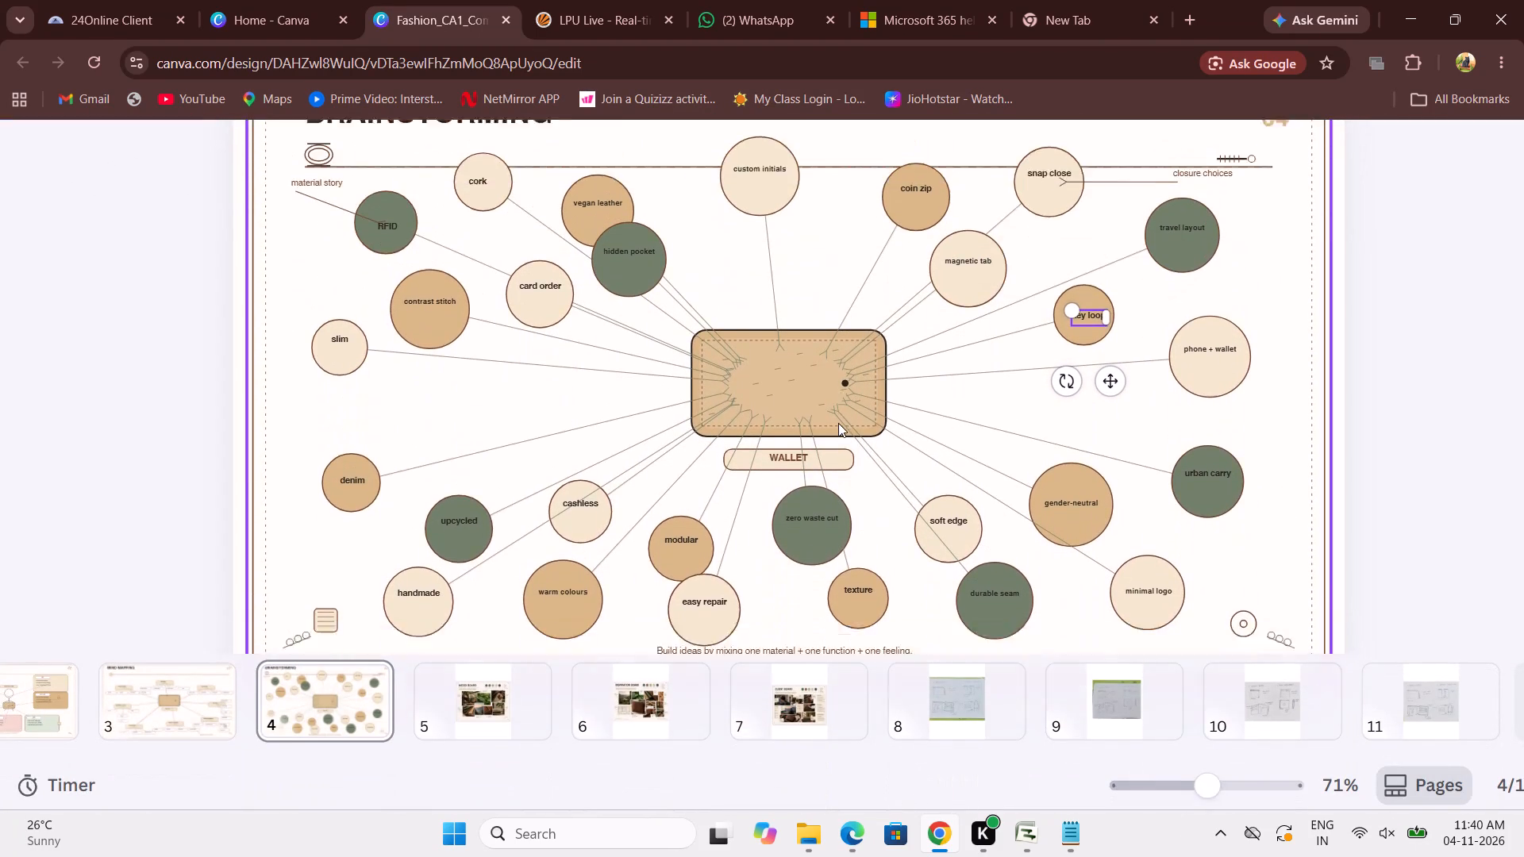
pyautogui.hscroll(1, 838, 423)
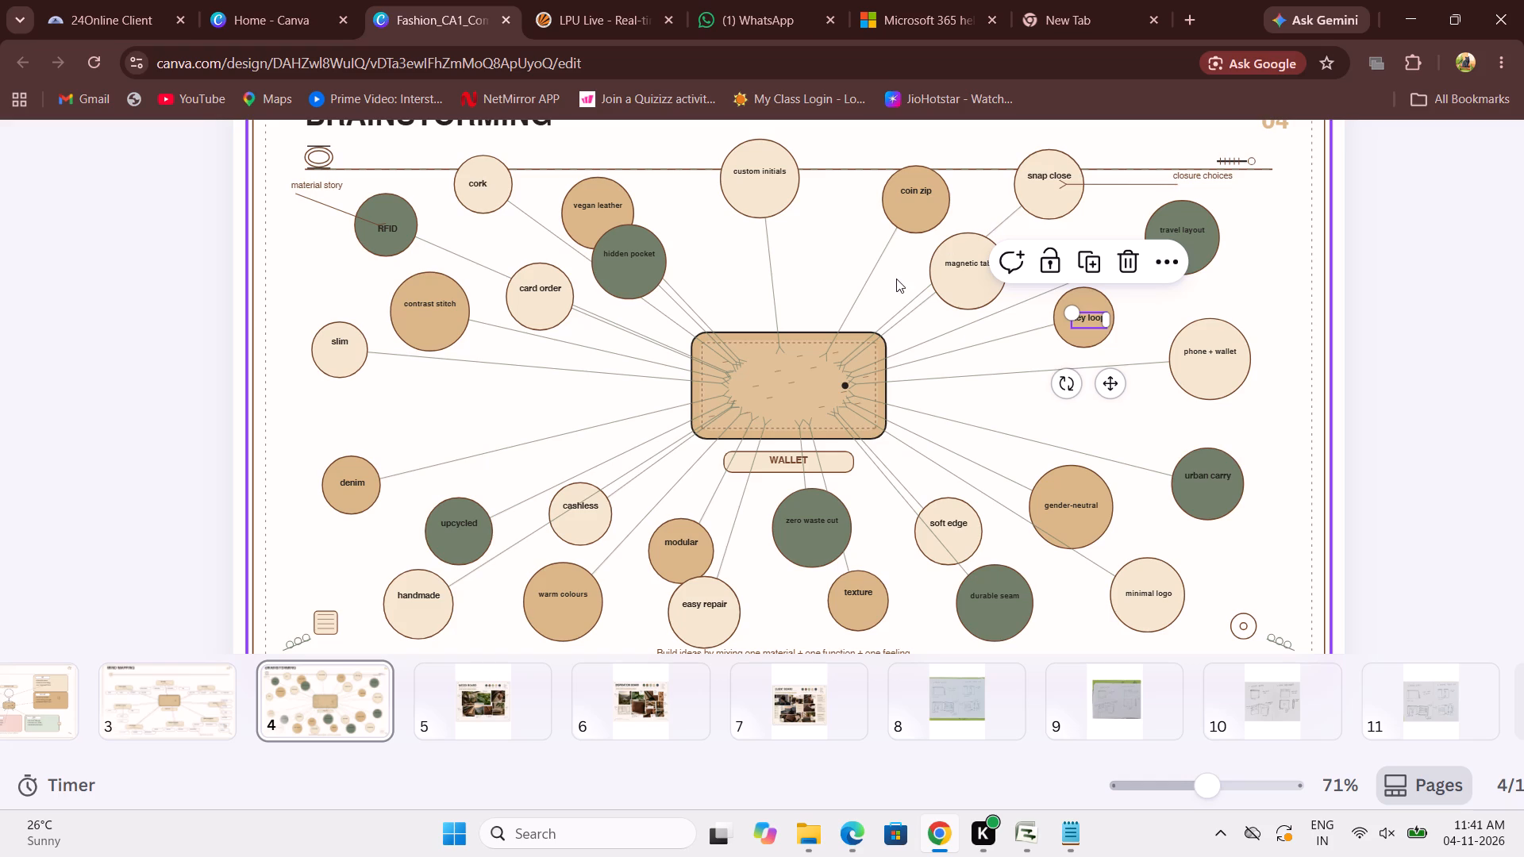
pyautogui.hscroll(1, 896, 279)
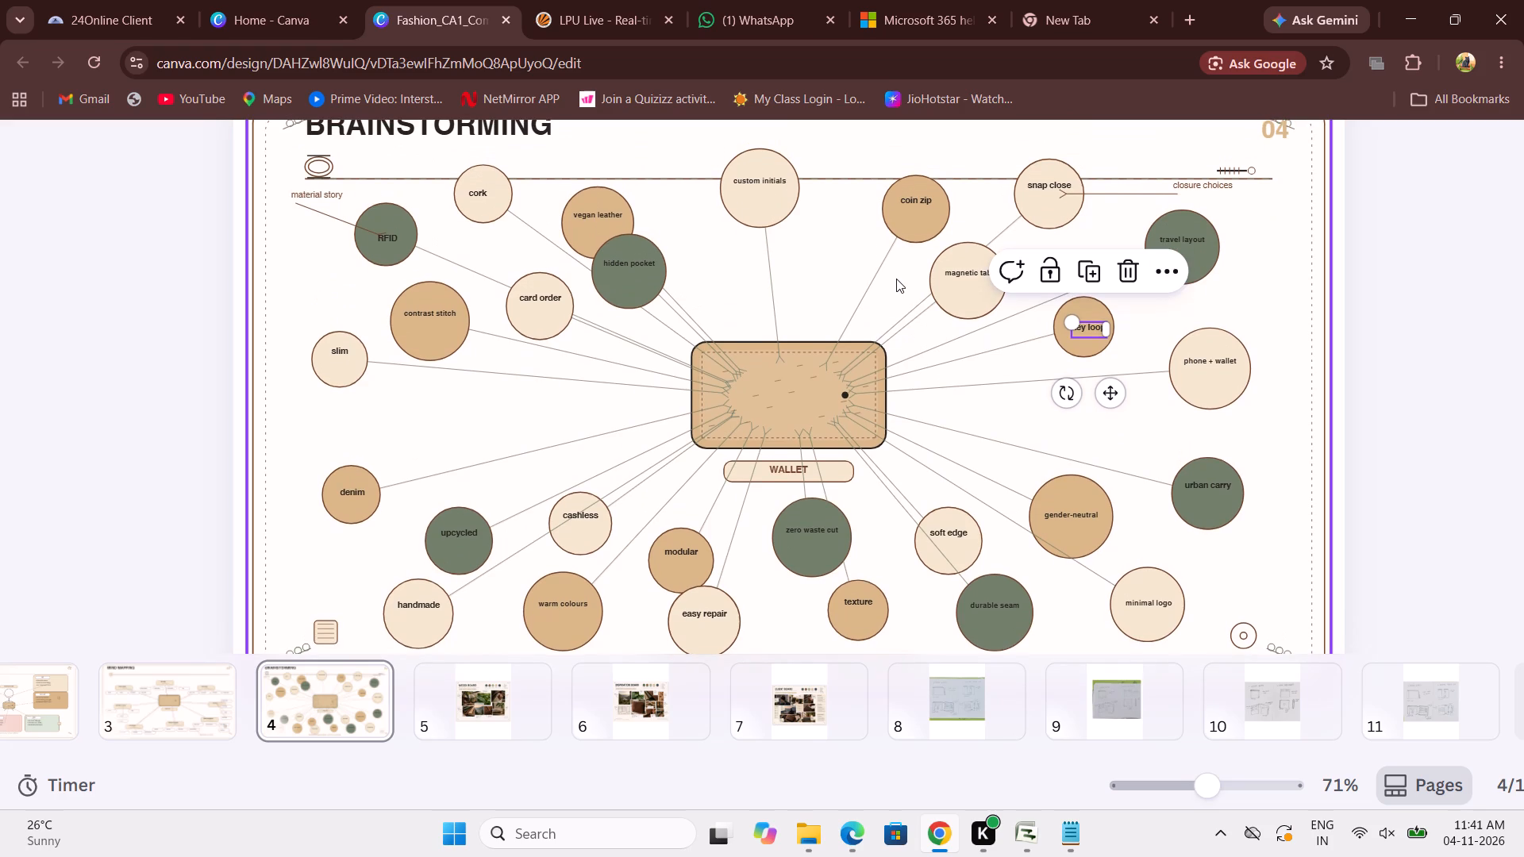
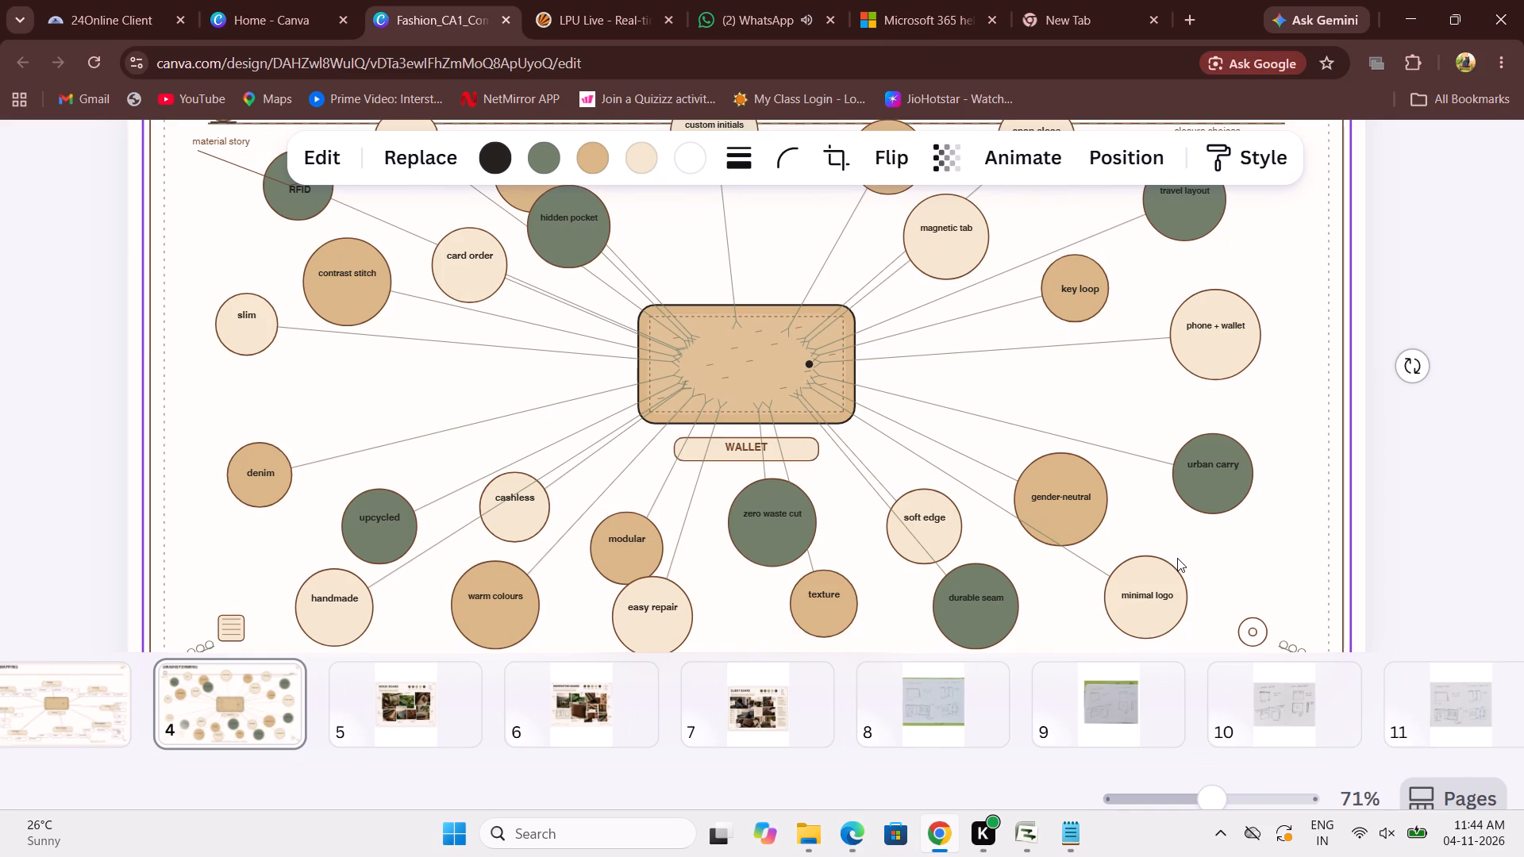
# Nudge the "minimal logo", "durable seam", "texture", "easy repair" and "cashless" labels toward the centres of their circles.
pyautogui.click(1141, 590)
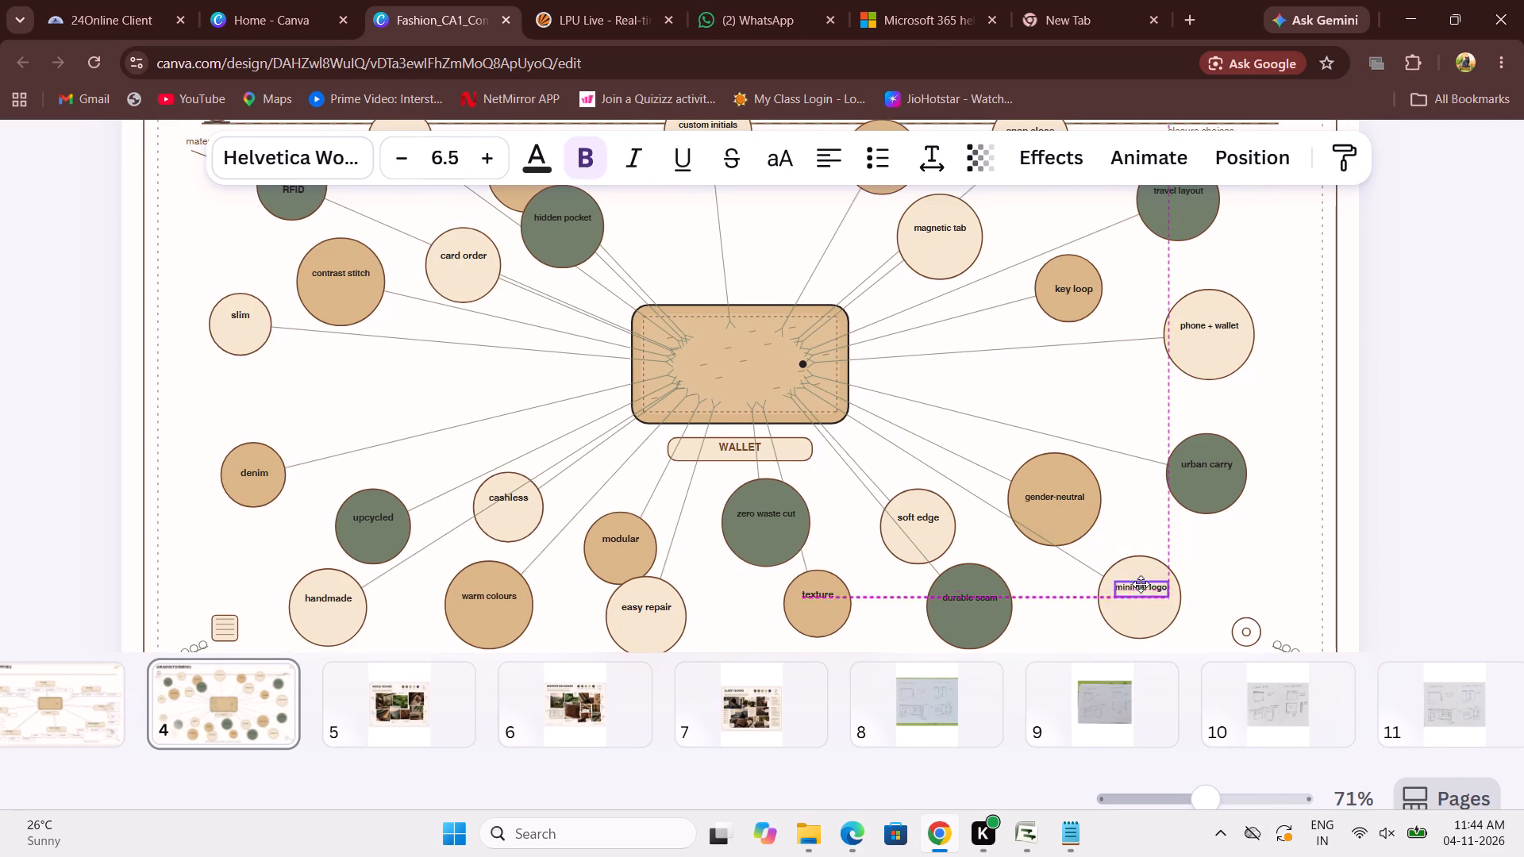
pyautogui.click(951, 595)
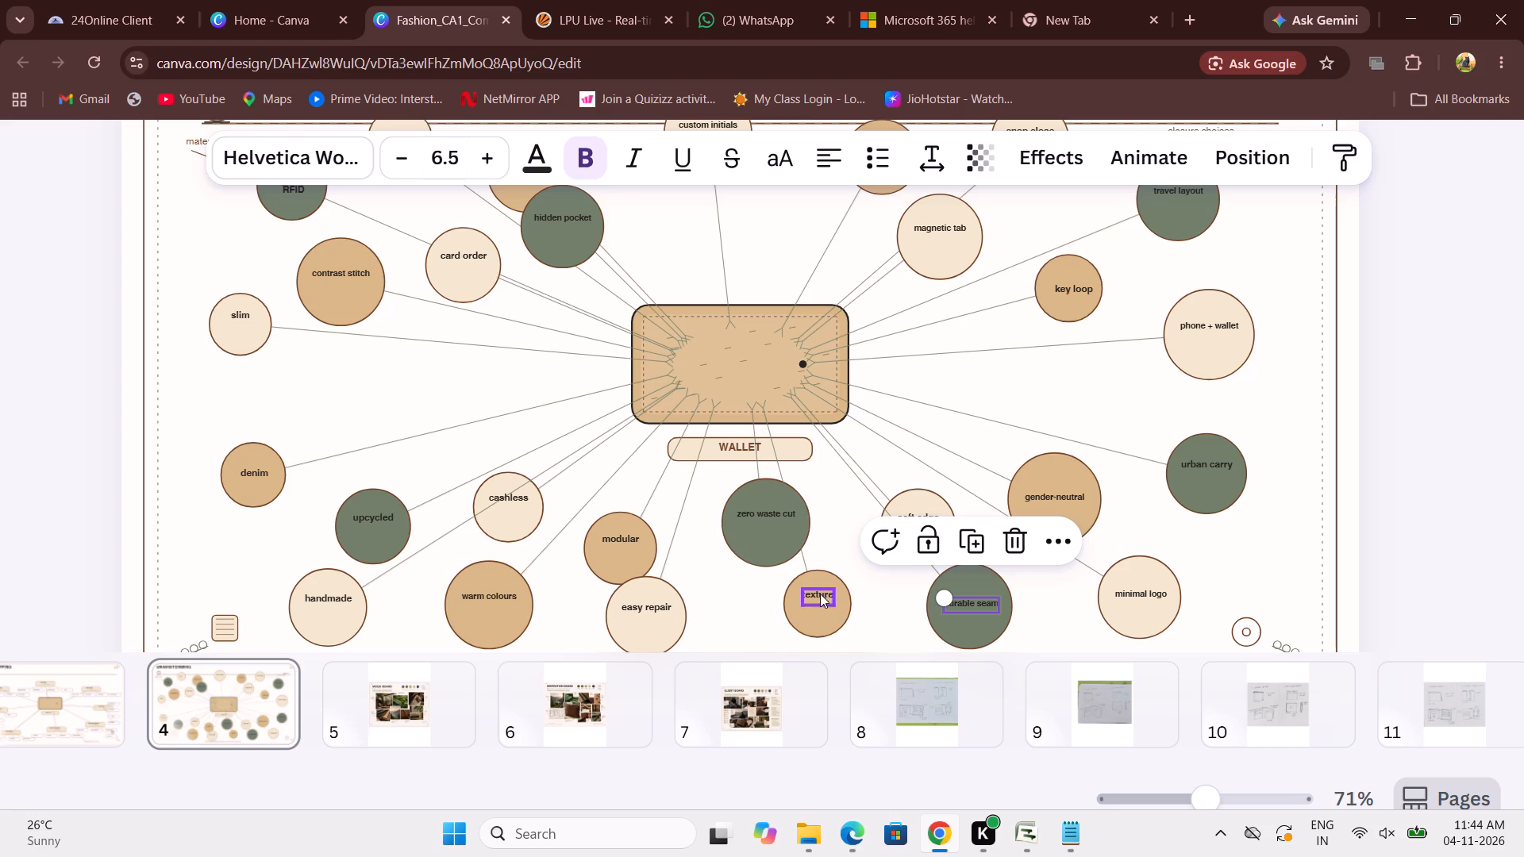
pyautogui.click(820, 593)
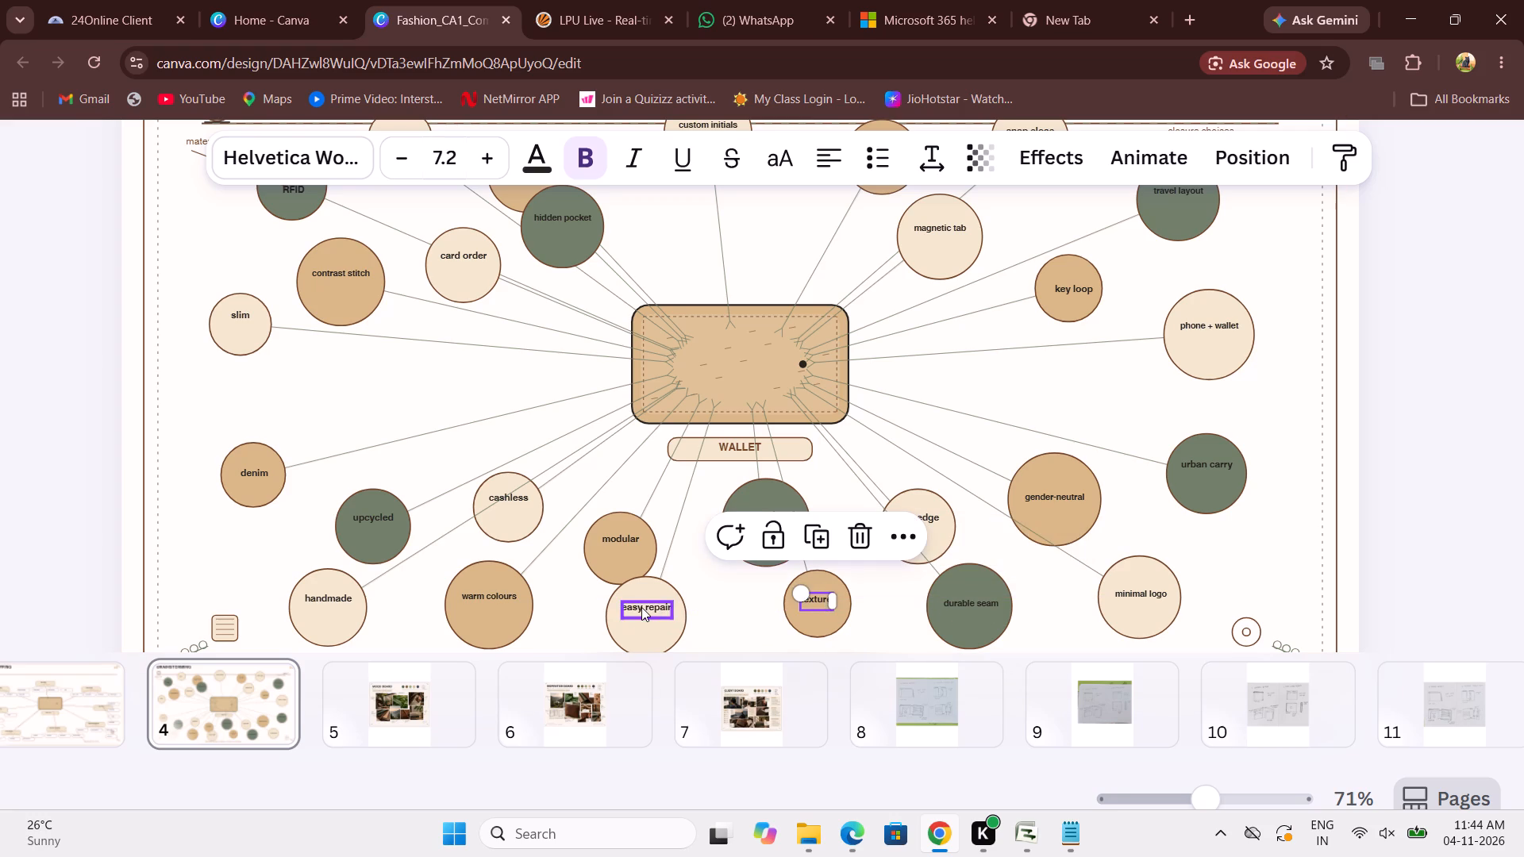
pyautogui.click(641, 607)
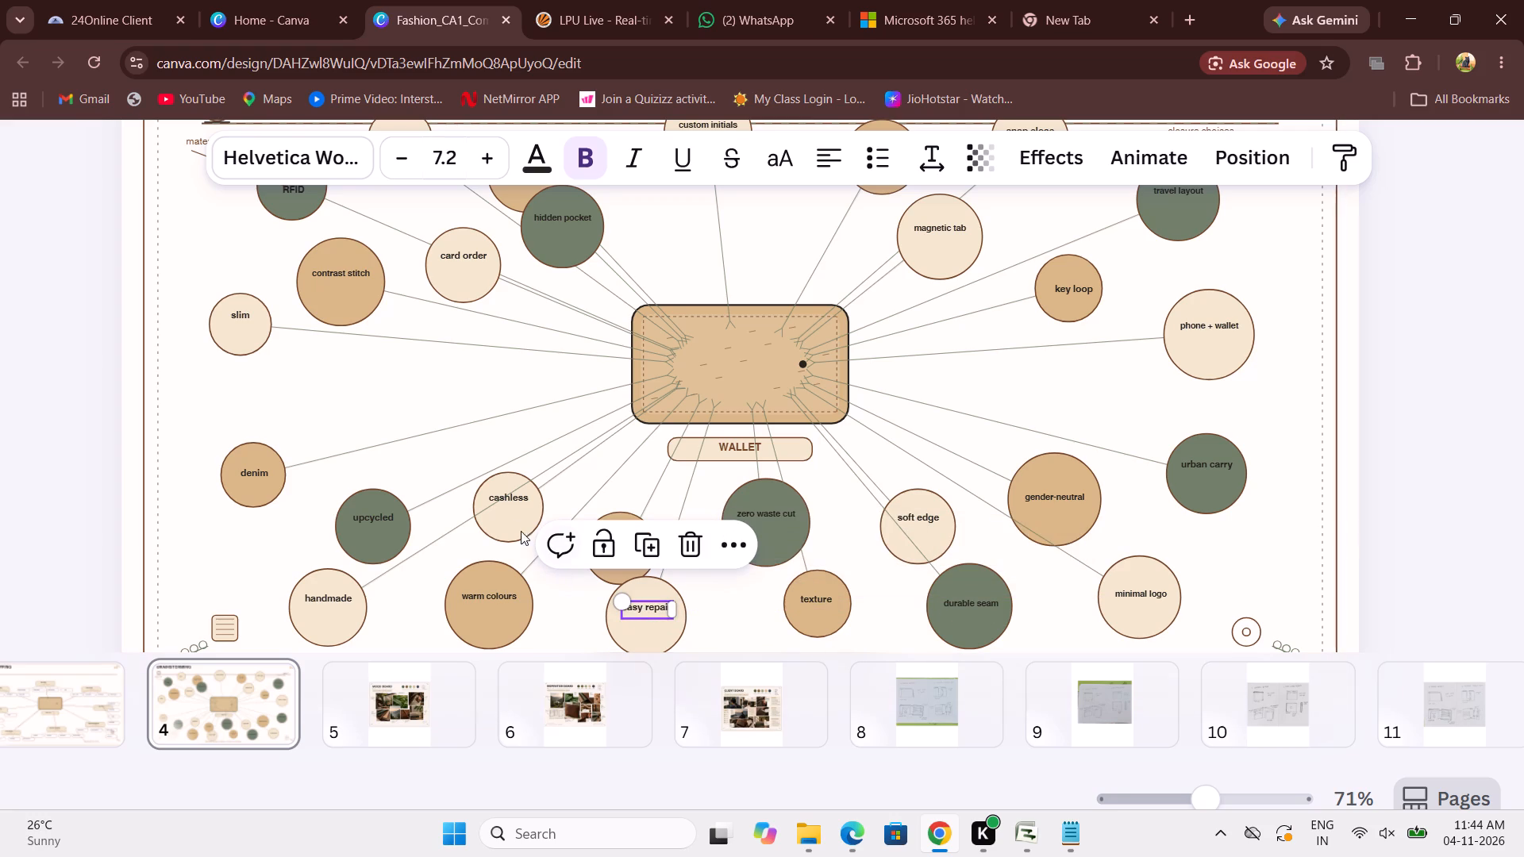
pyautogui.moveTo(506, 496); pyautogui.dragTo(509, 507)
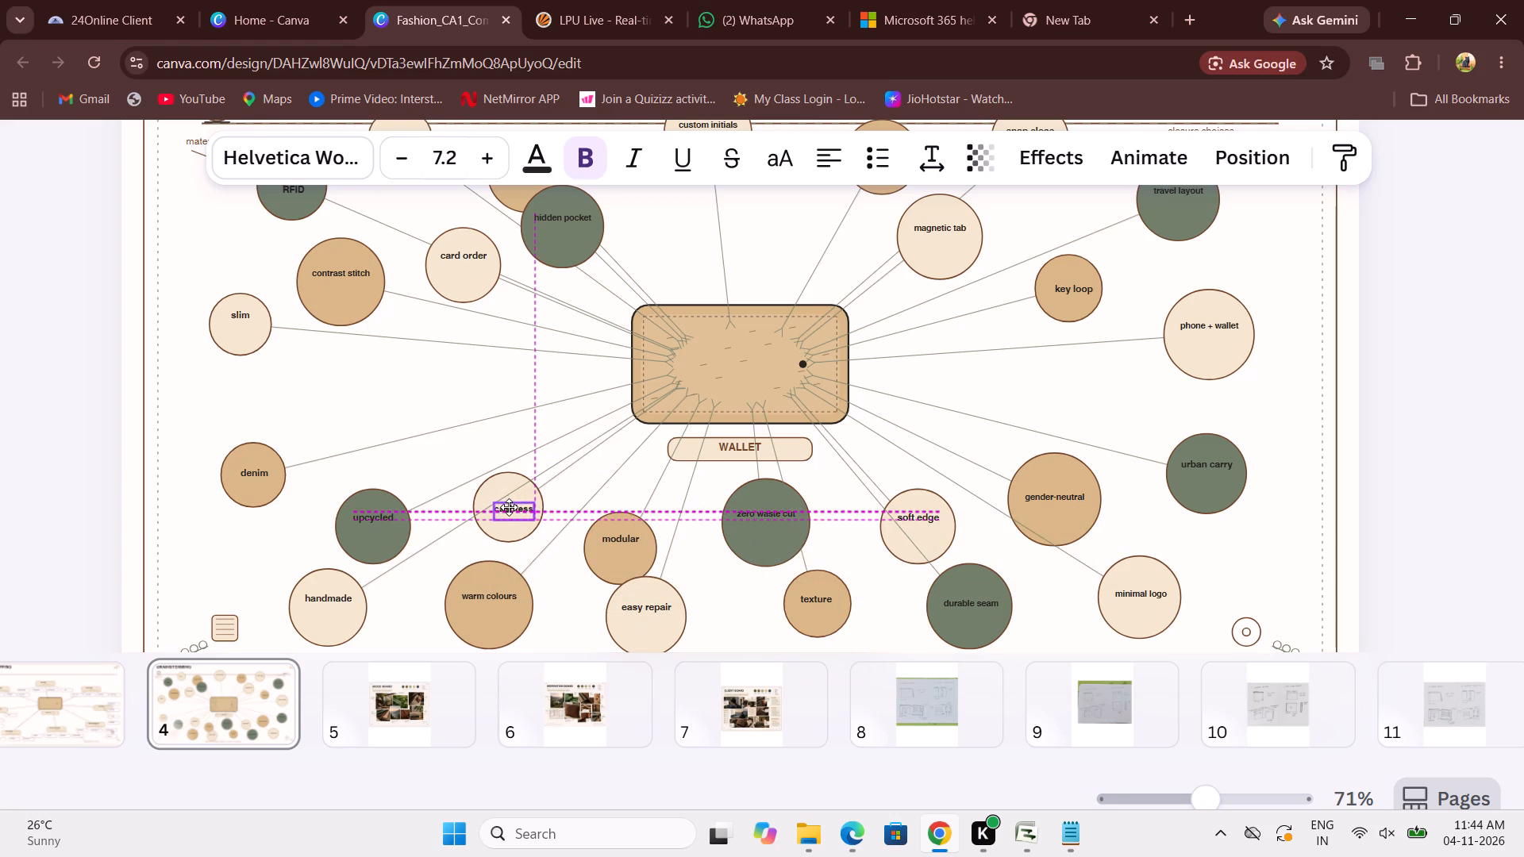
pyautogui.moveTo(509, 507); pyautogui.dragTo(508, 507)
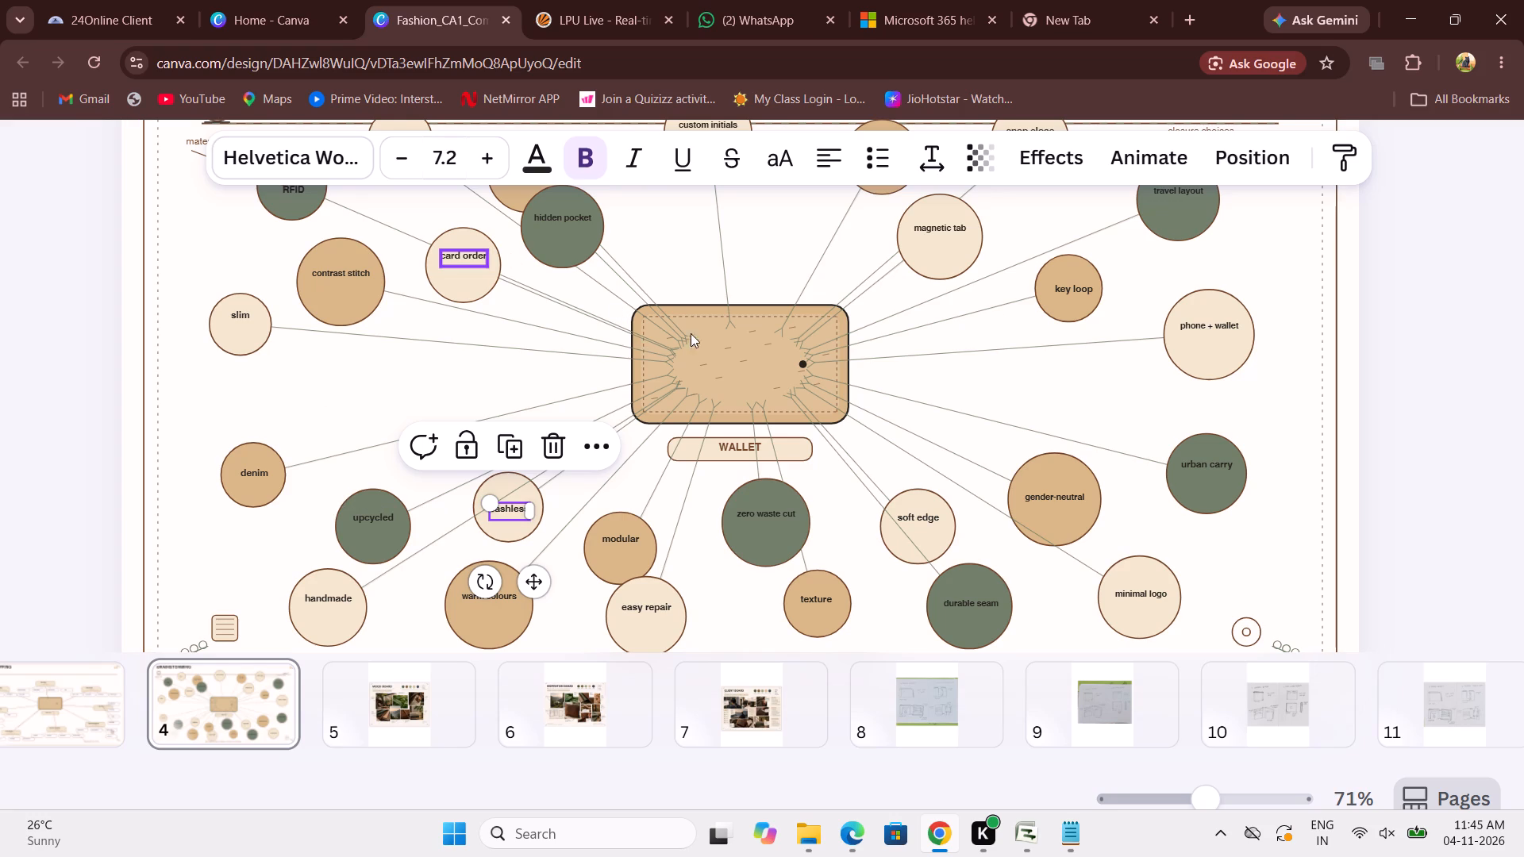
# Nudge "RFID" slightly higher, and "contrast stitch", "hidden pocket" and "vegan leather" slightly lower, toward the centres of their circles.
pyautogui.scroll(4, 1025, 305)
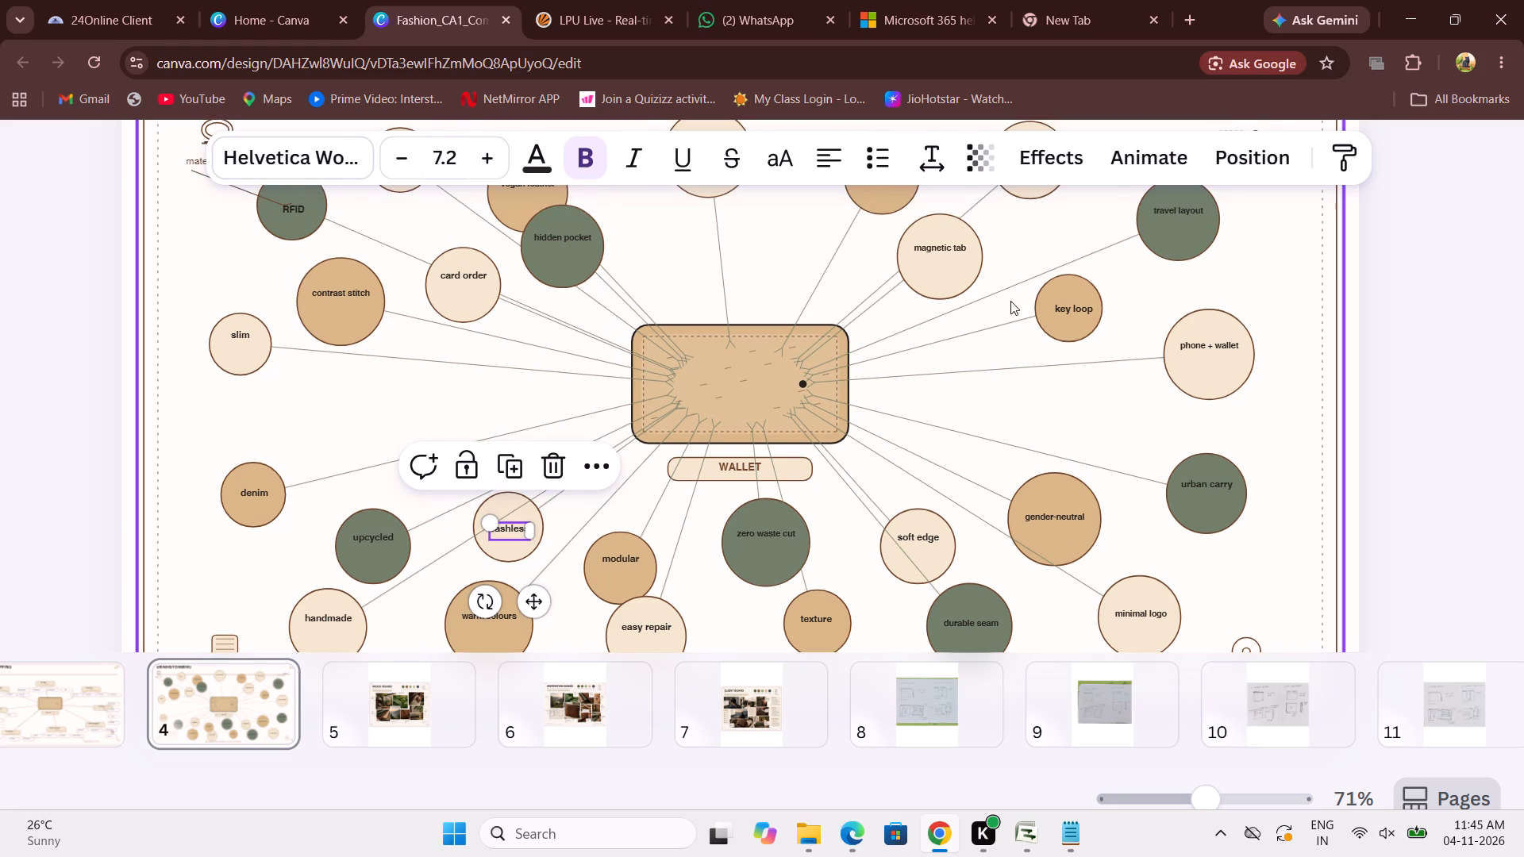
pyautogui.scroll(2, 580, 223)
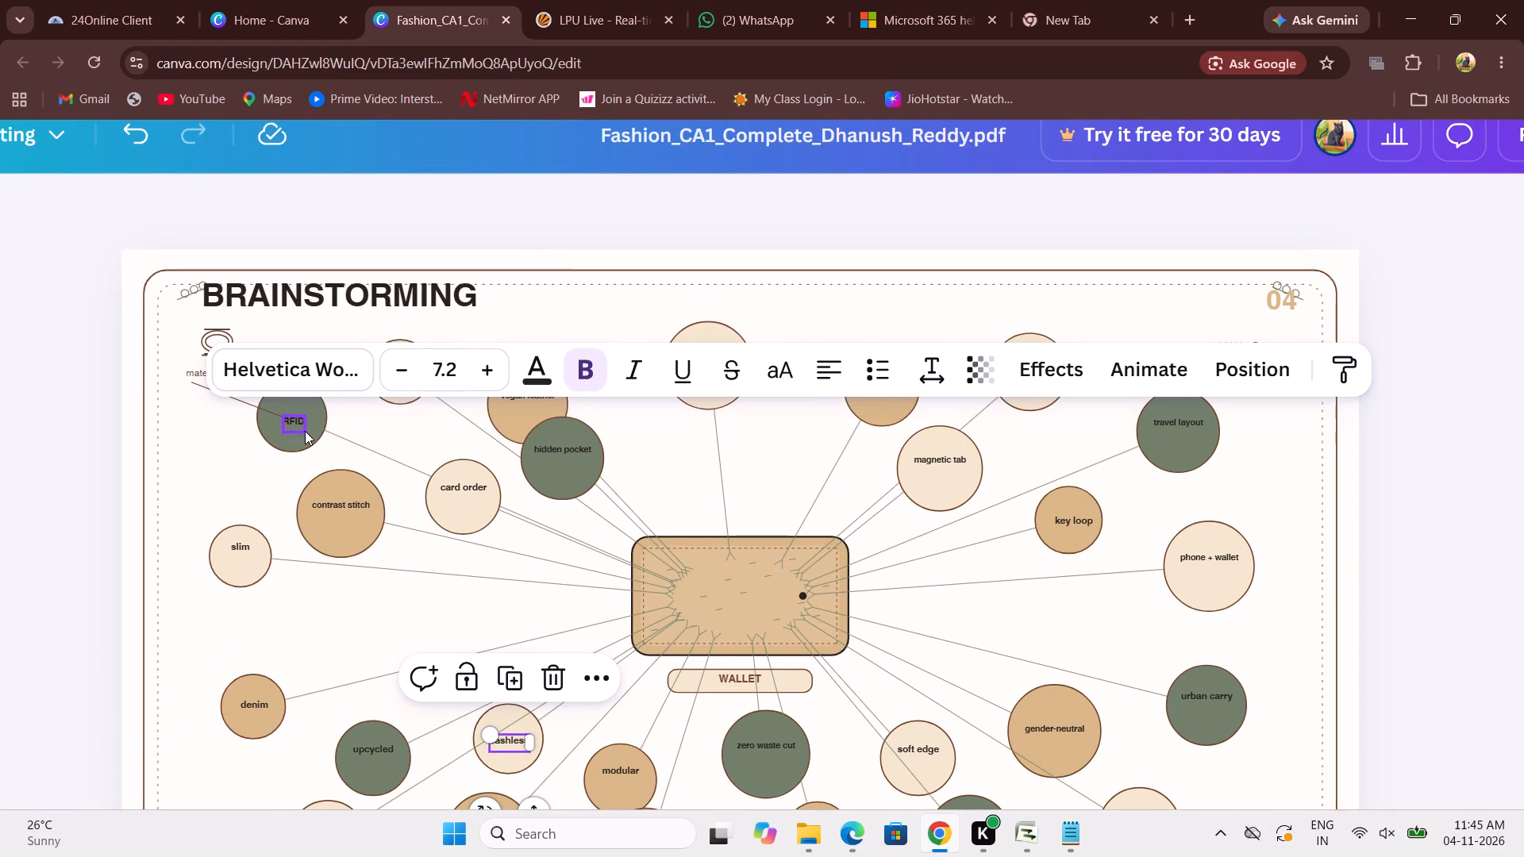
pyautogui.moveTo(302, 423); pyautogui.dragTo(298, 414)
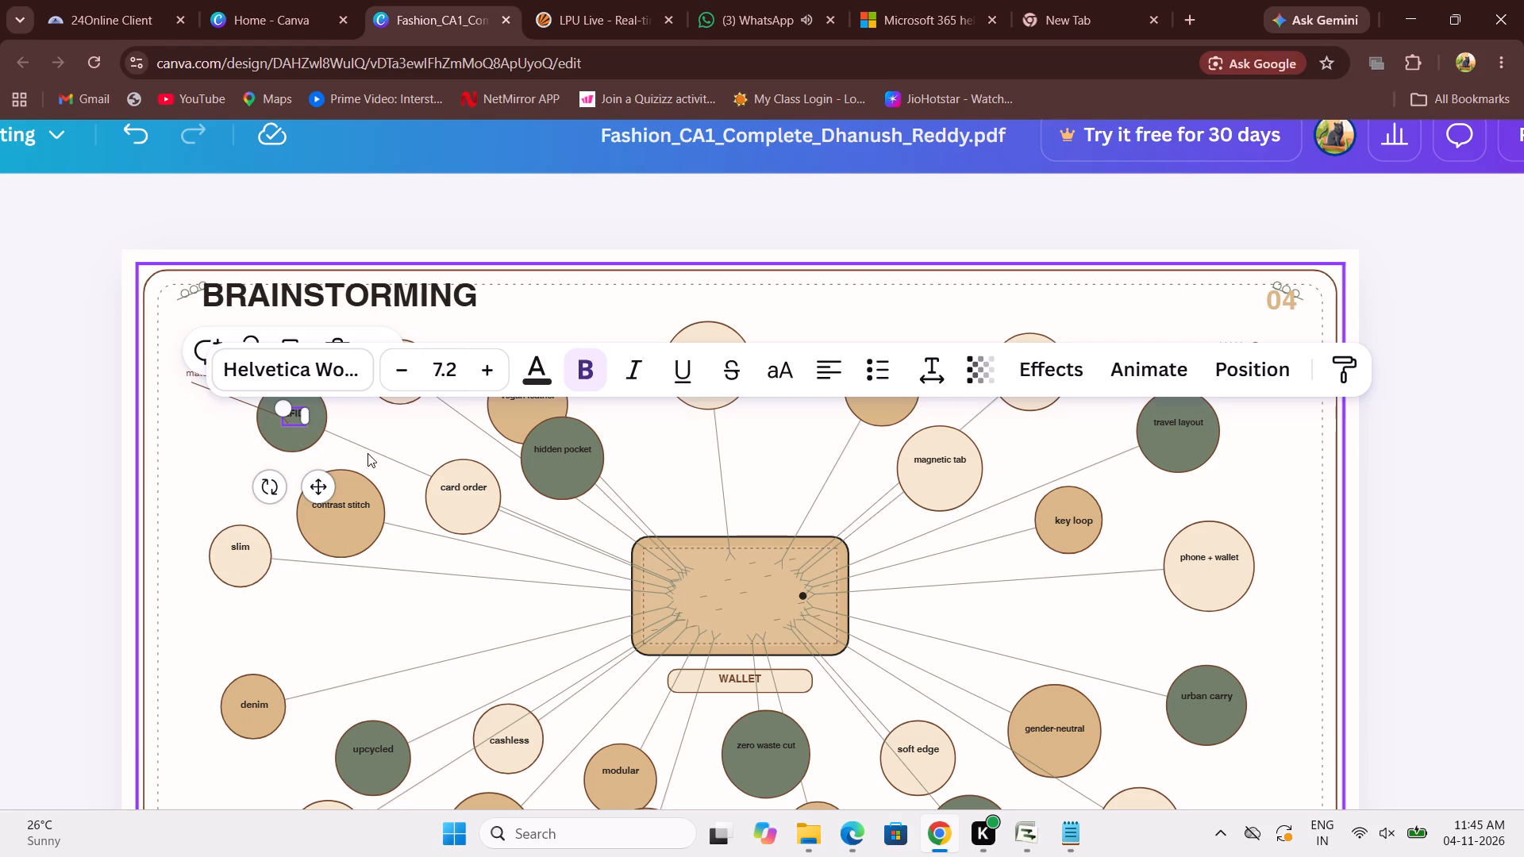
pyautogui.click(363, 502)
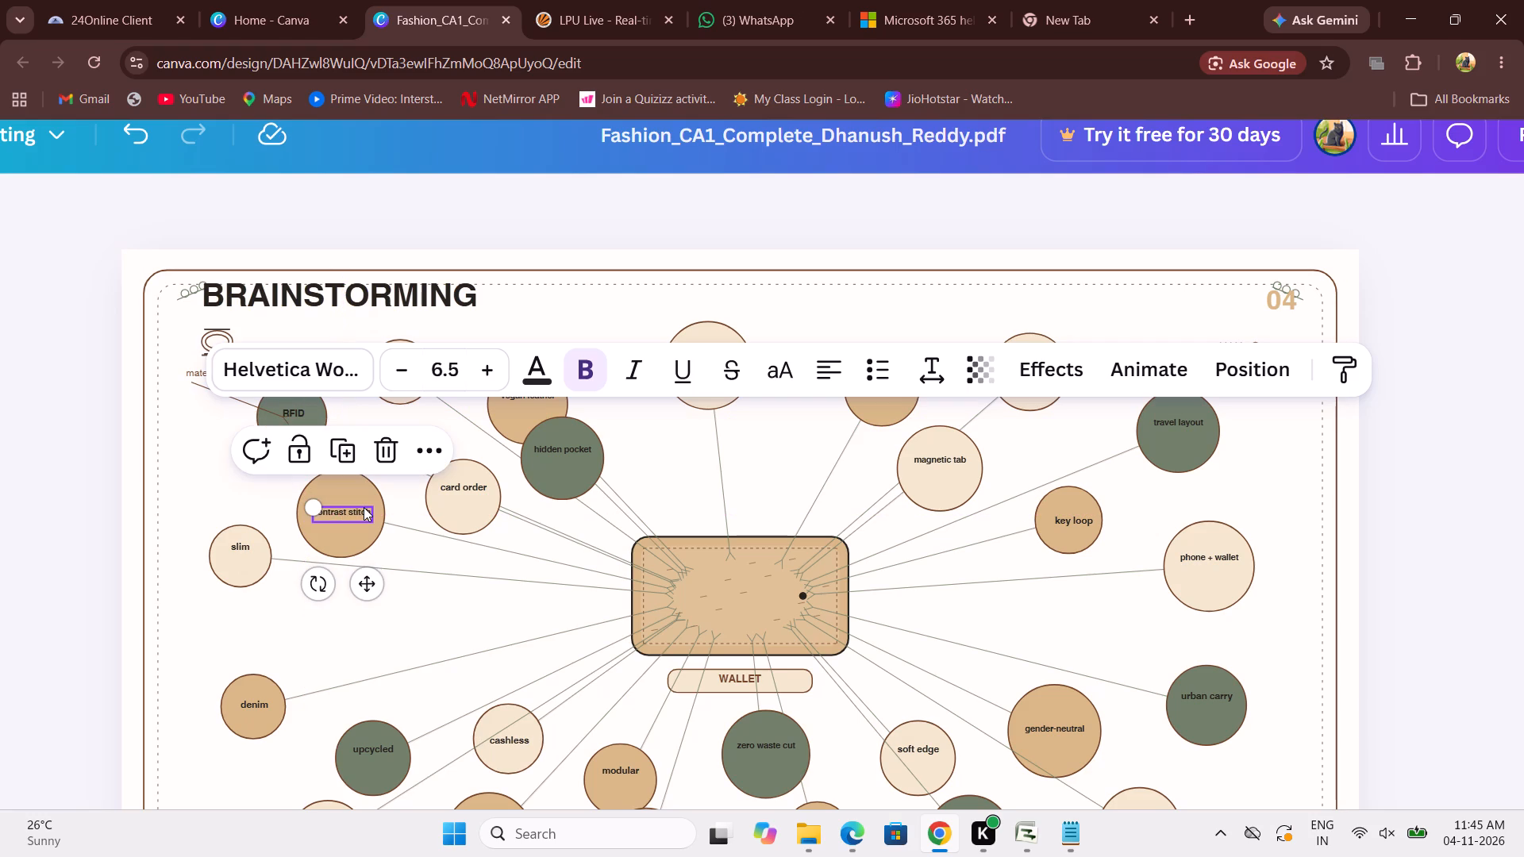
pyautogui.scroll(1, 551, 502)
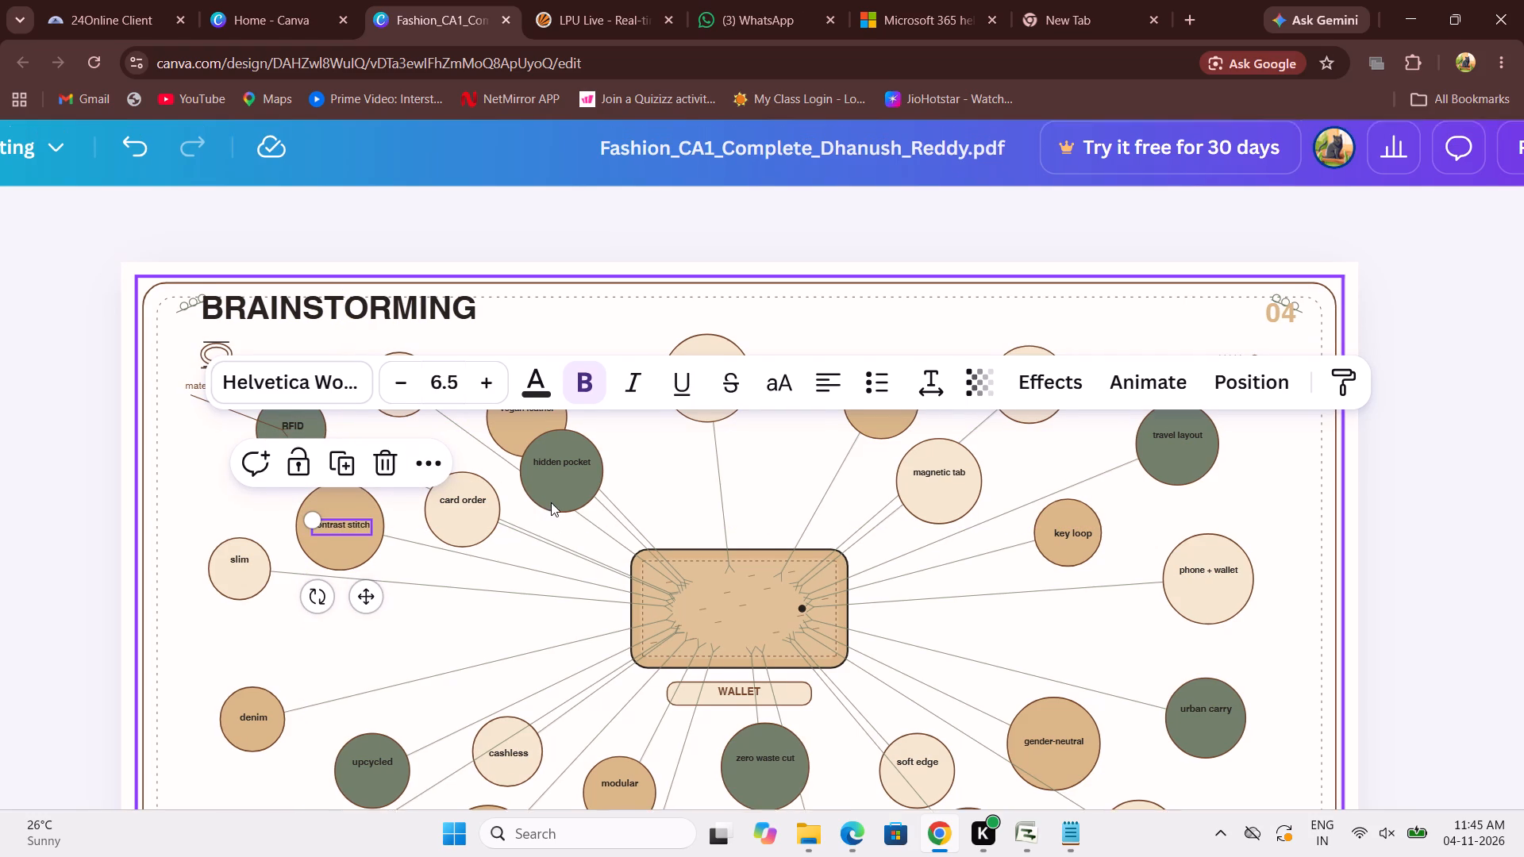
pyautogui.scroll(1, 551, 502)
pyautogui.click(556, 479)
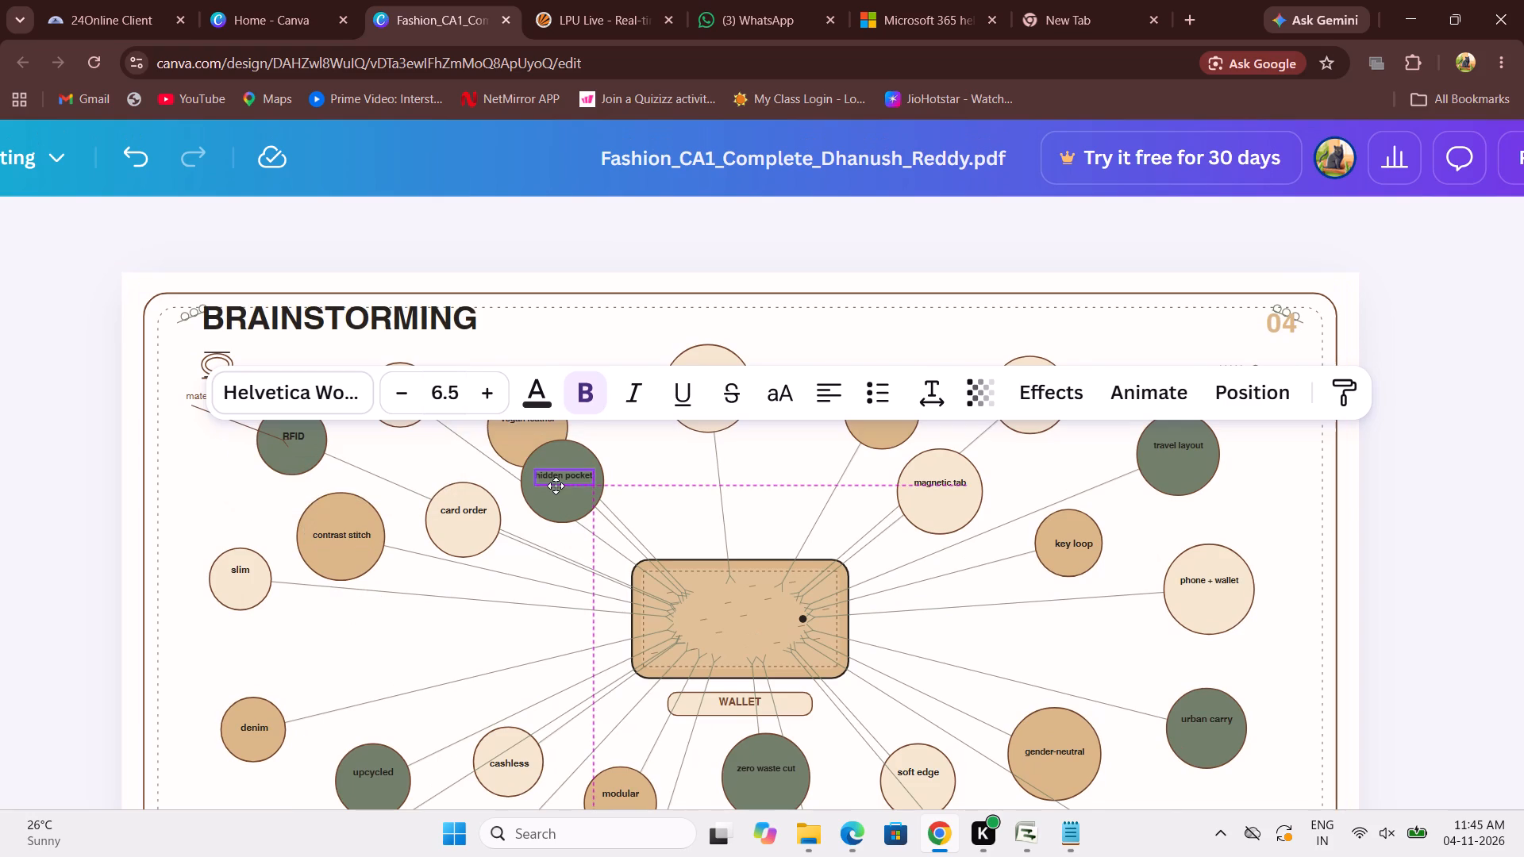
pyautogui.click(517, 449)
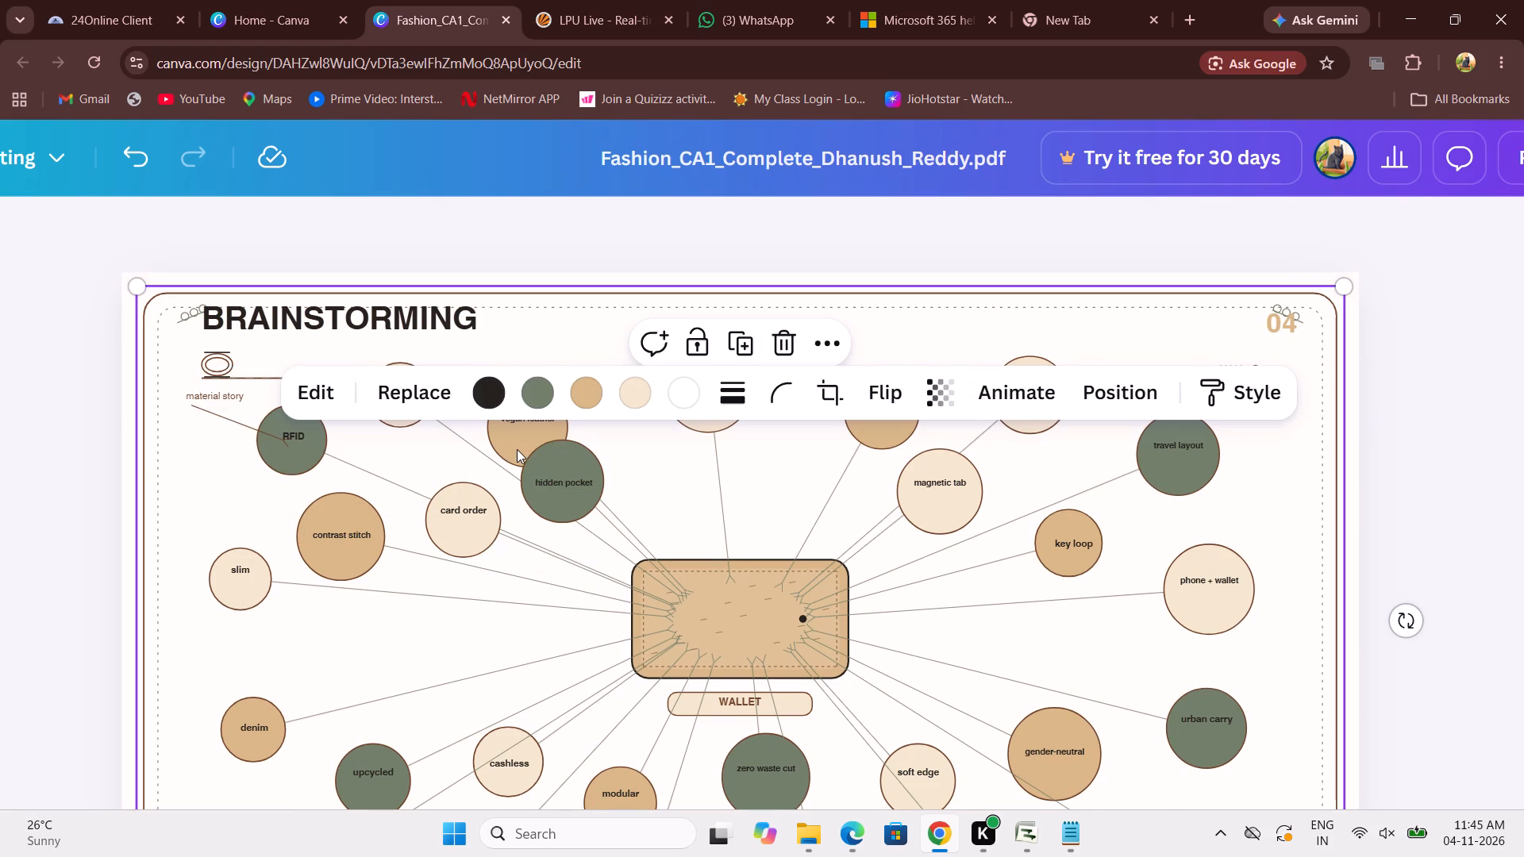
pyautogui.scroll(-1, 713, 442)
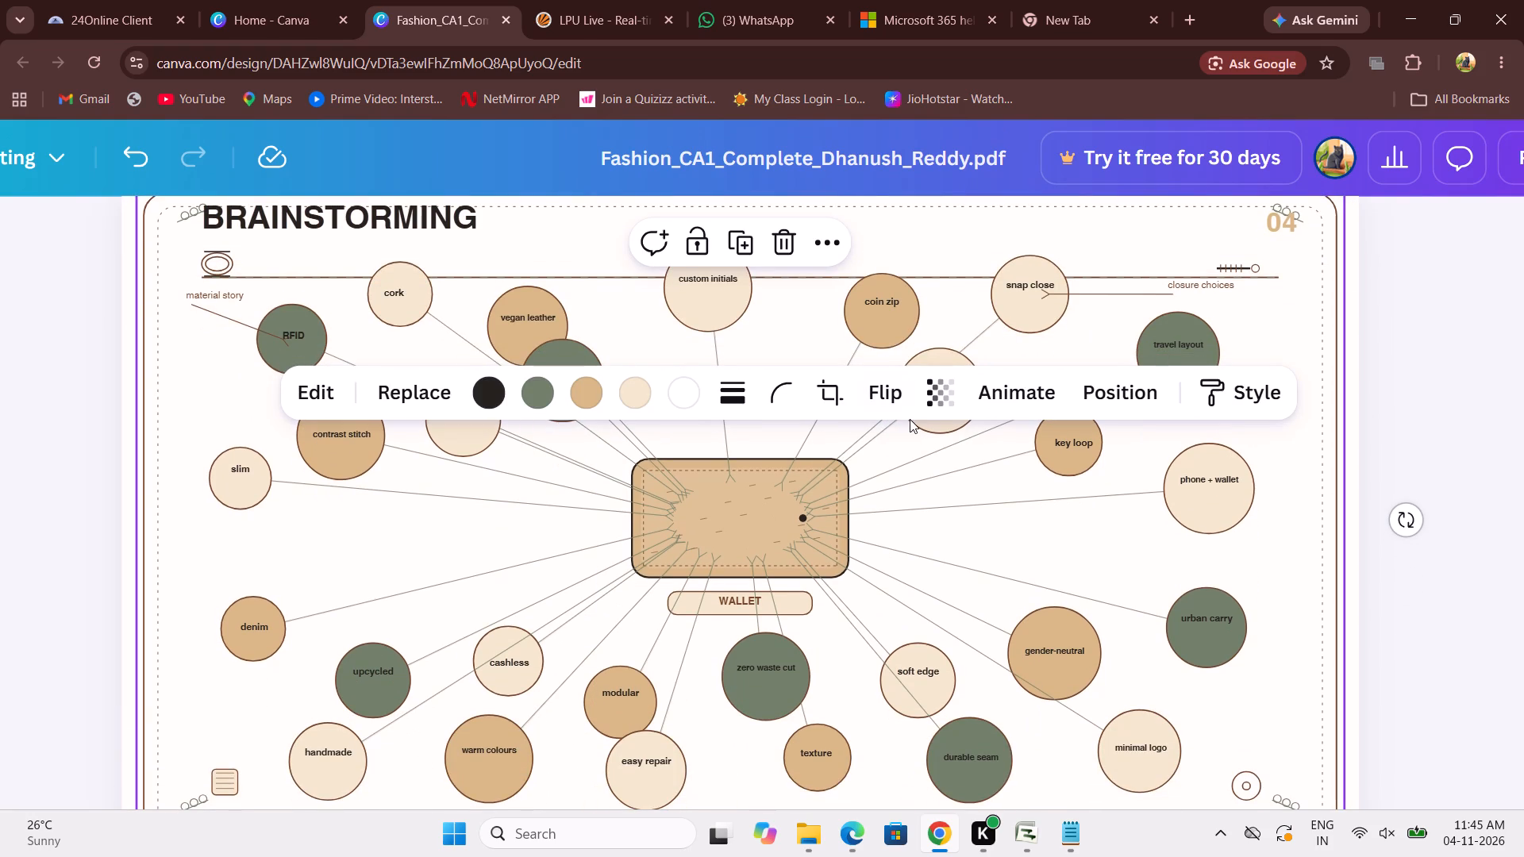
pyautogui.click(831, 254)
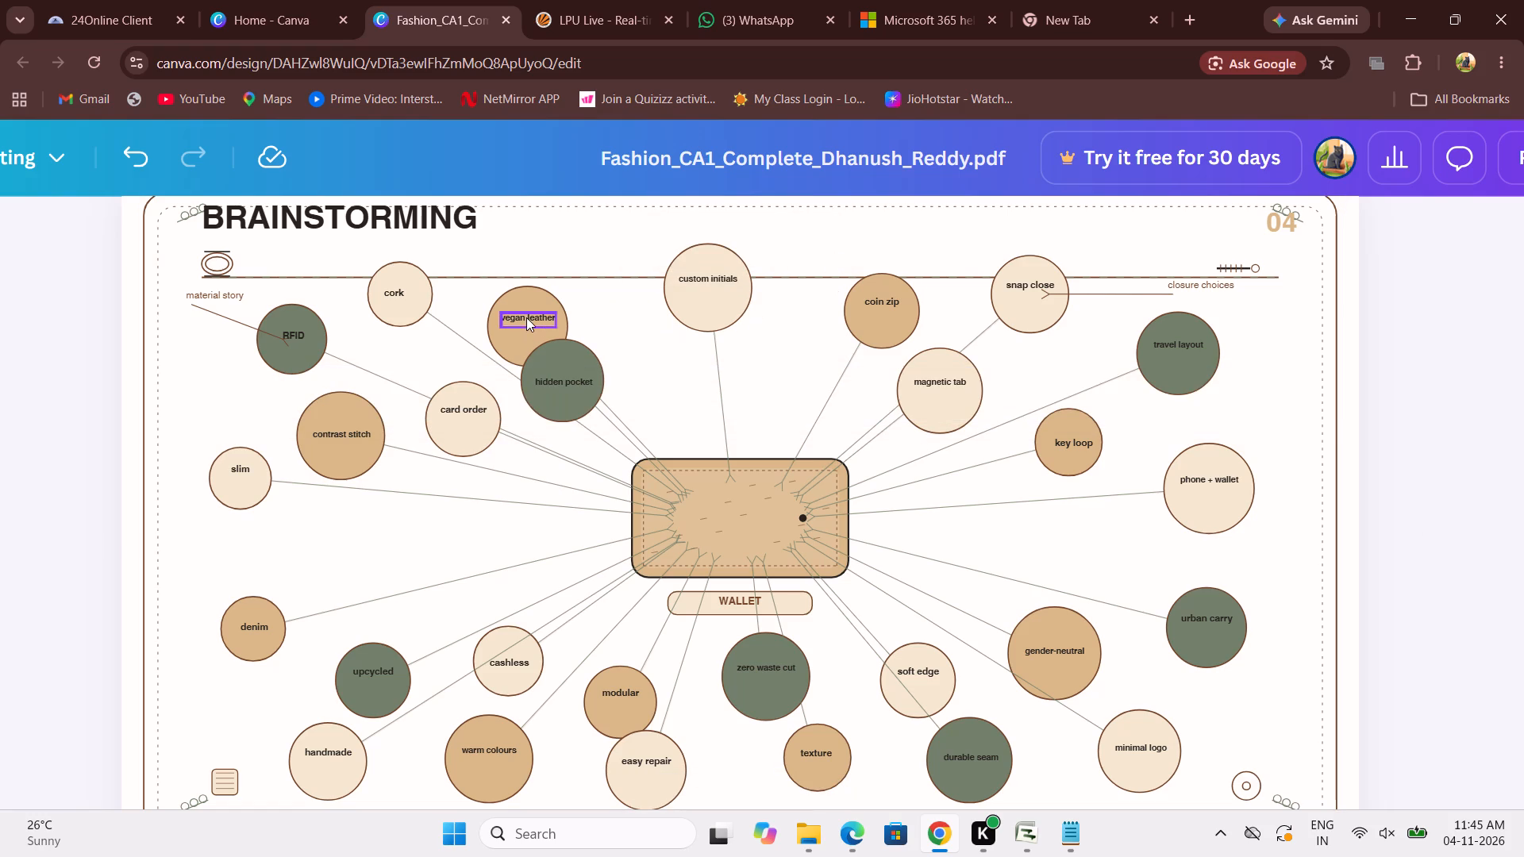
pyautogui.click(526, 317)
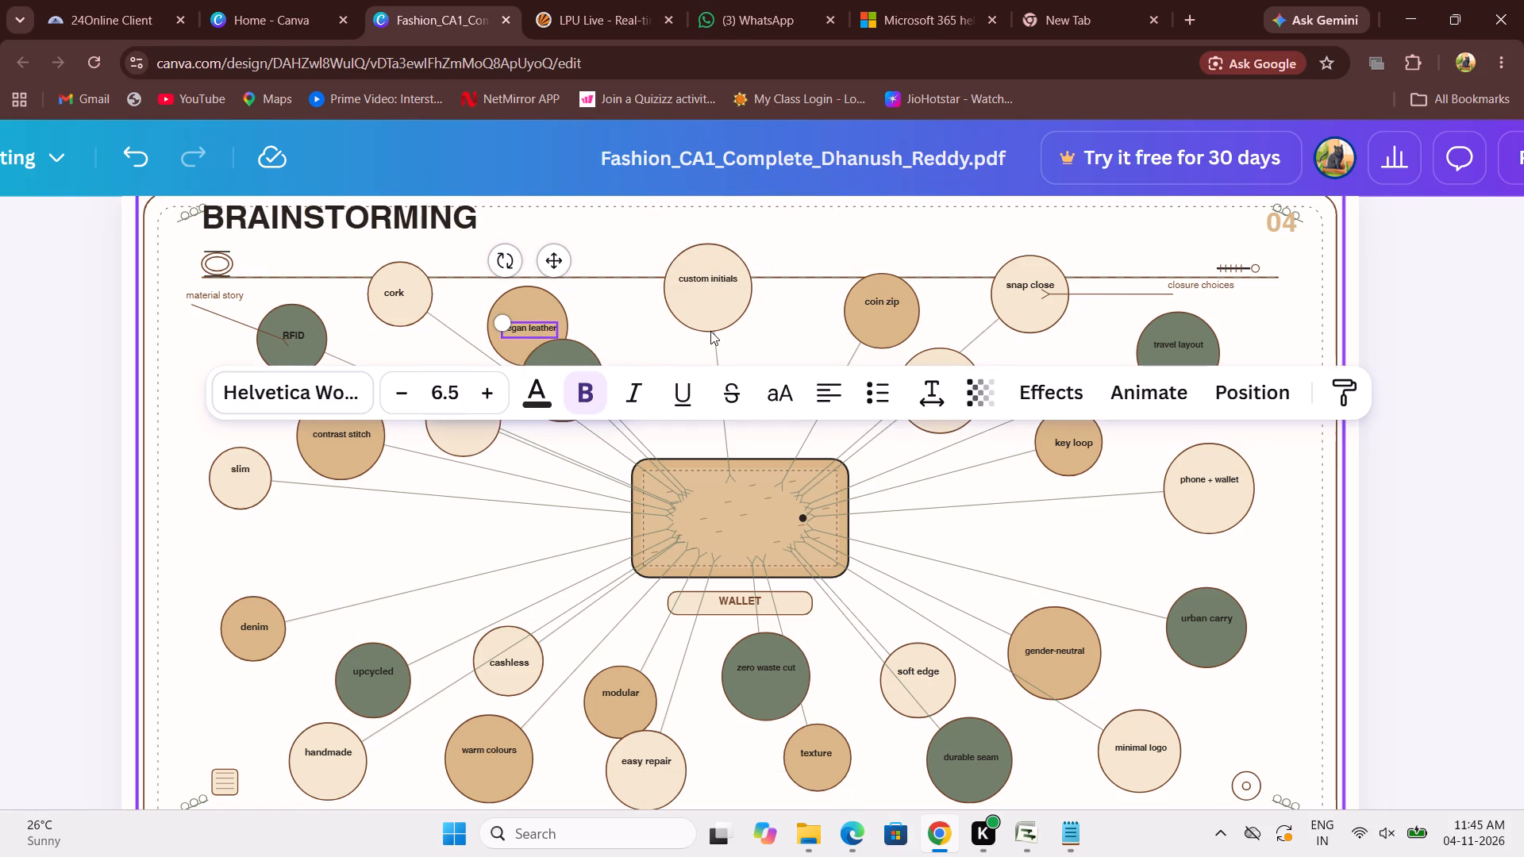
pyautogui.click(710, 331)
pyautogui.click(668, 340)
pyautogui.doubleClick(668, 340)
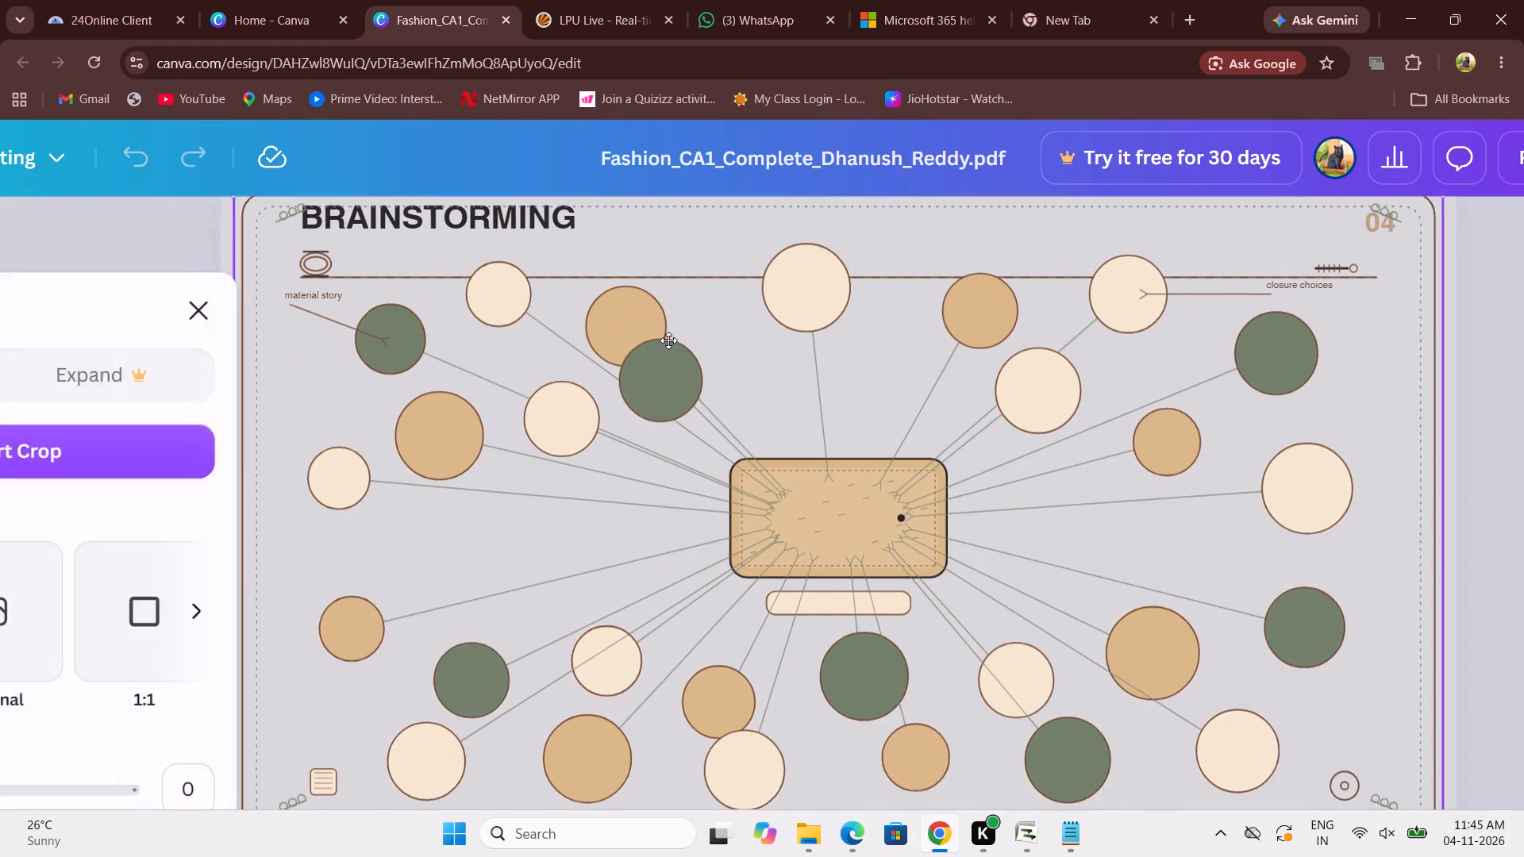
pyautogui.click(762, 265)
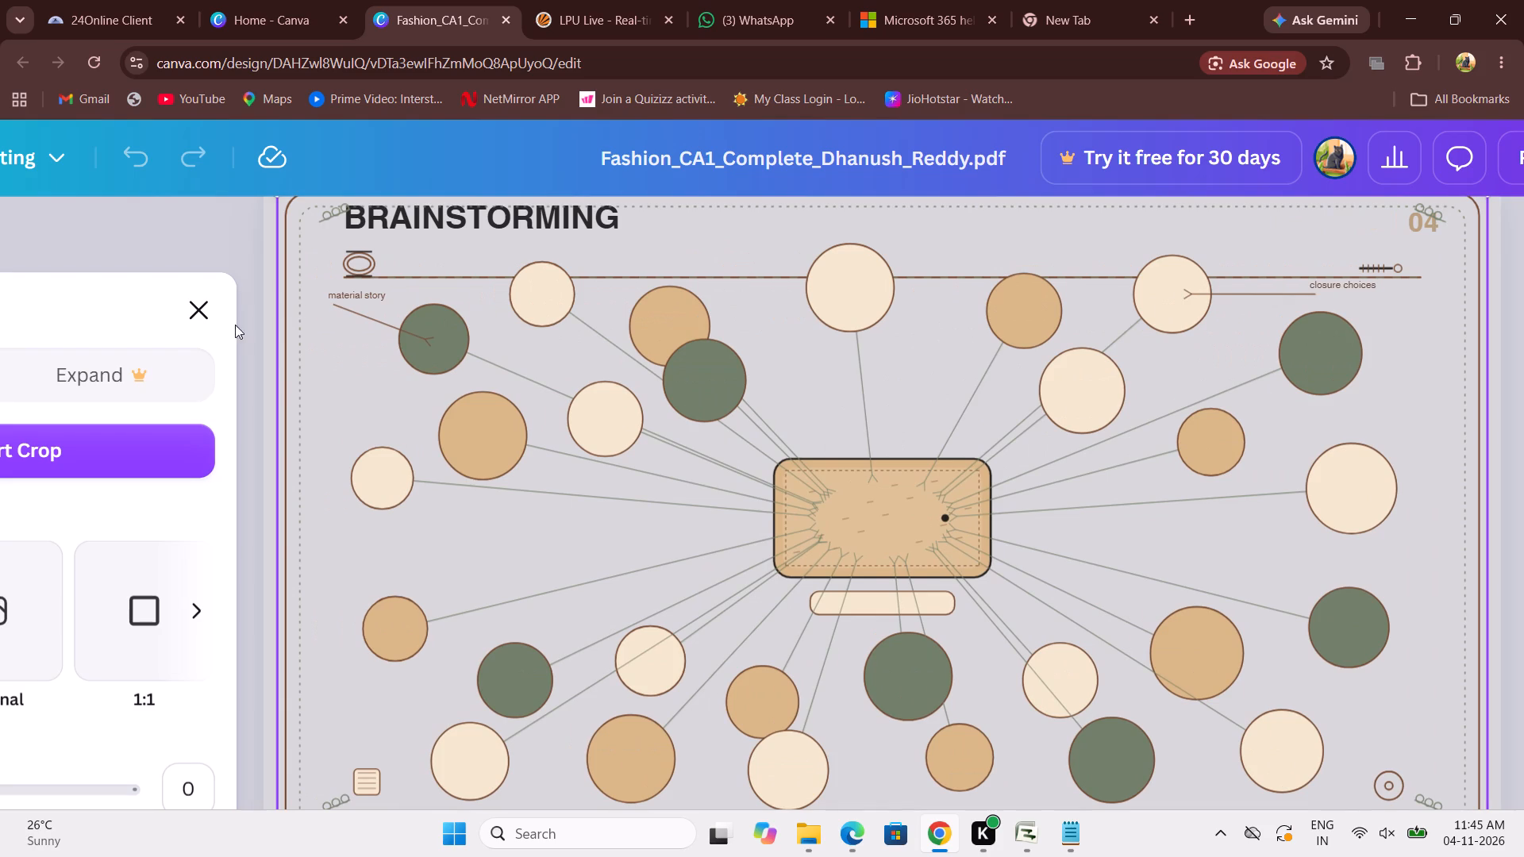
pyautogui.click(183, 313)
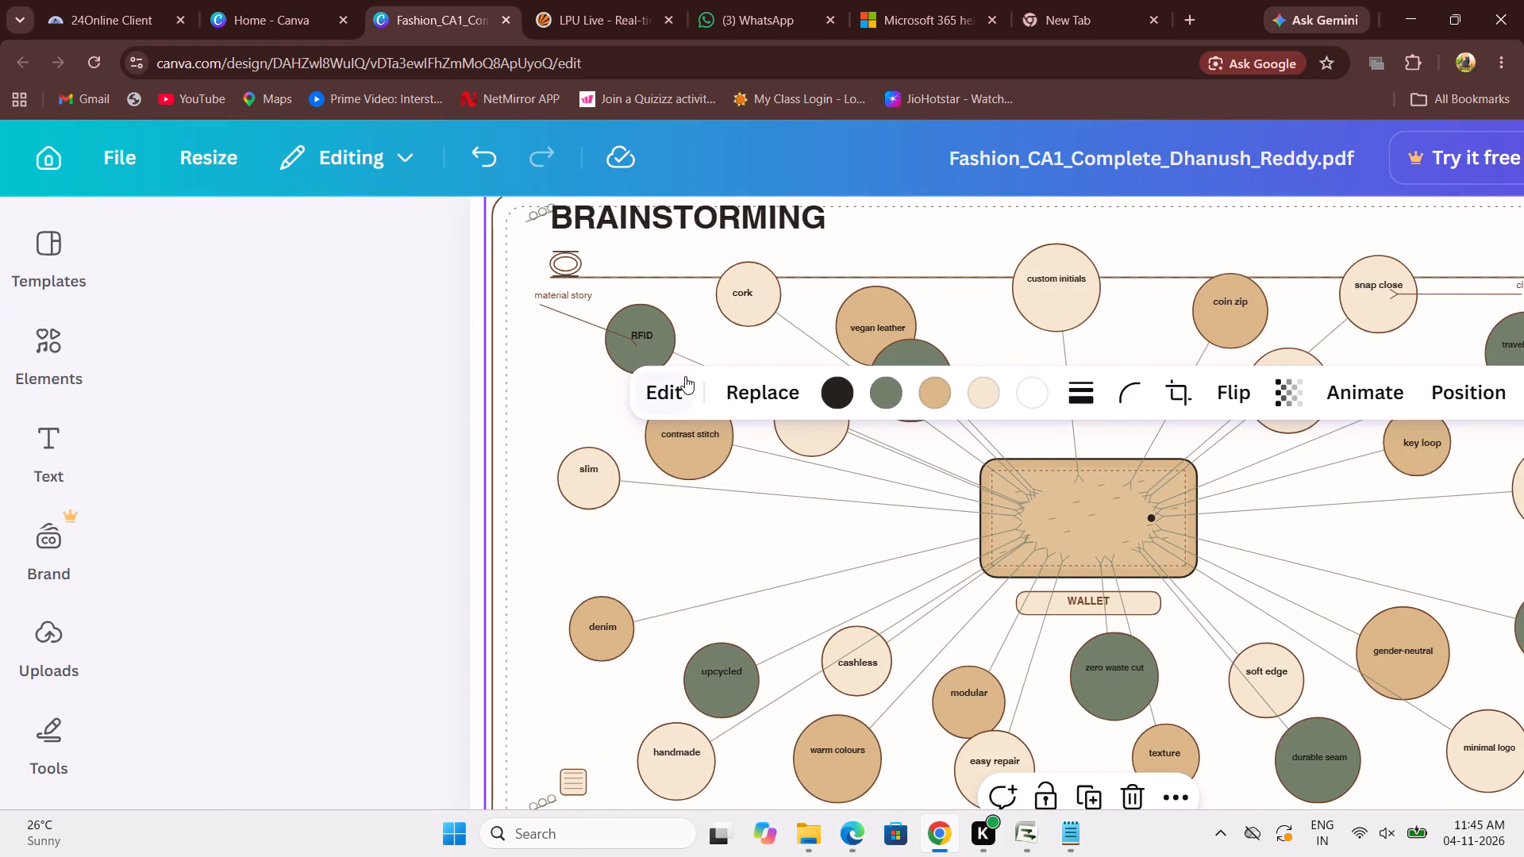
# Adjust the brainstorming graphic's white balance, setting the temperature to -100 and the tint to 28.
pyautogui.click(685, 376)
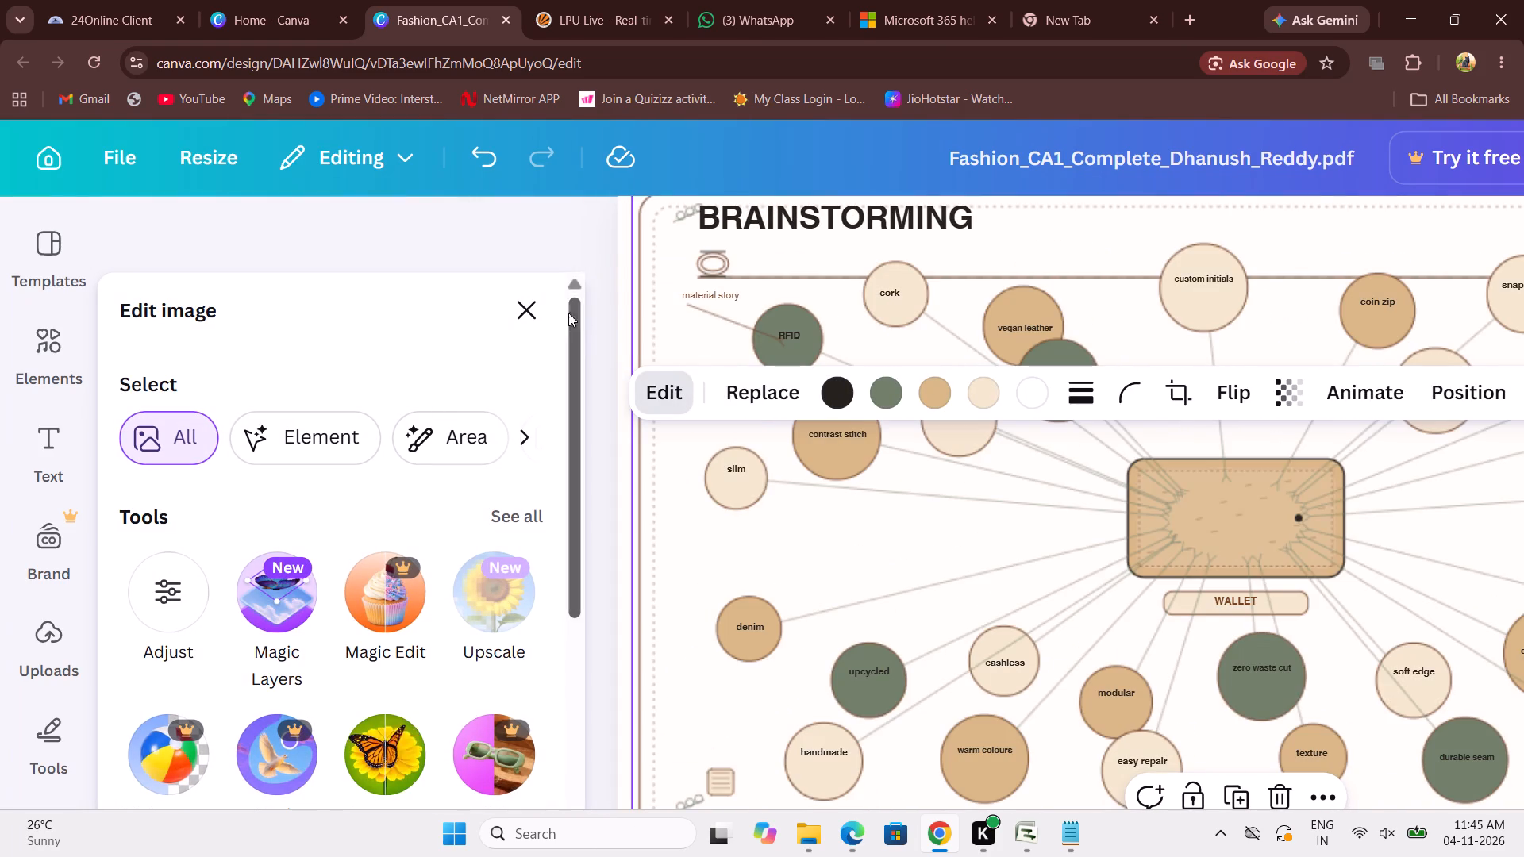
pyautogui.click(161, 582)
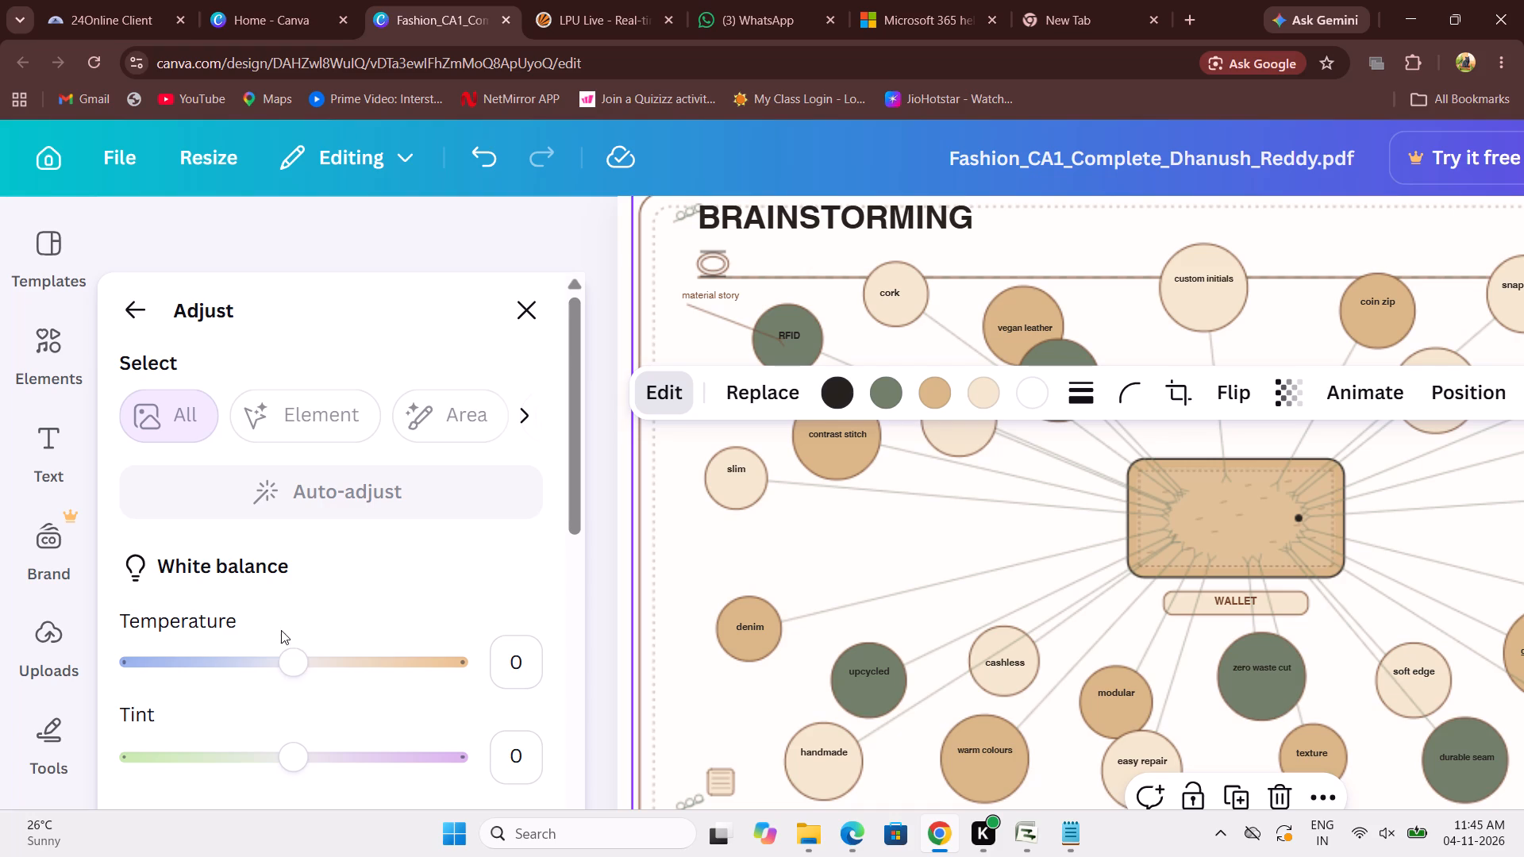
pyautogui.moveTo(291, 652); pyautogui.dragTo(175, 663)
pyautogui.moveTo(175, 663); pyautogui.dragTo(329, 678)
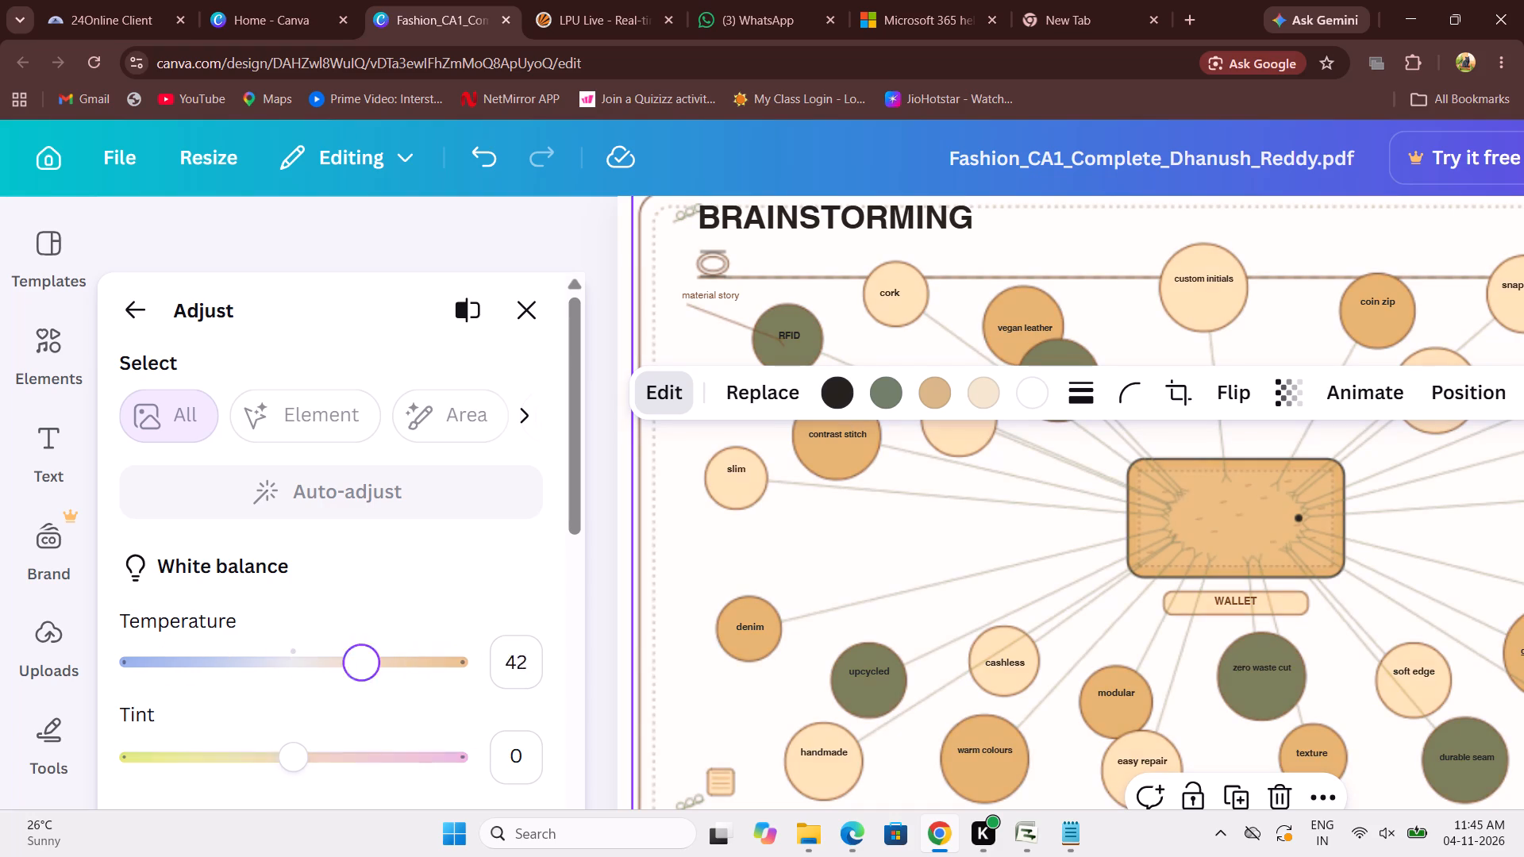
pyautogui.moveTo(329, 678); pyautogui.dragTo(577, 689)
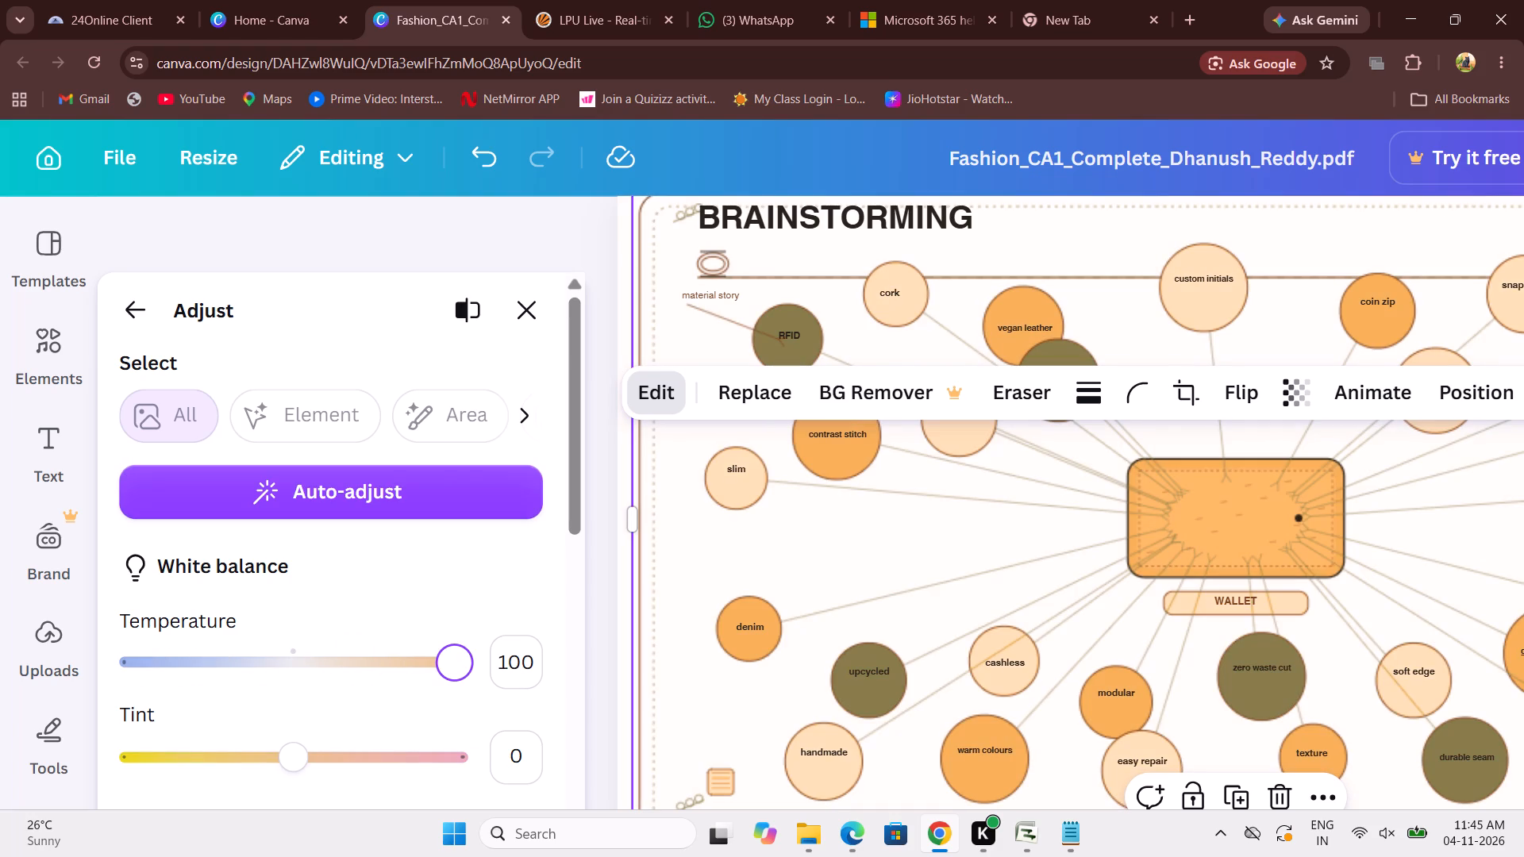
pyautogui.moveTo(577, 689); pyautogui.dragTo(0, 670)
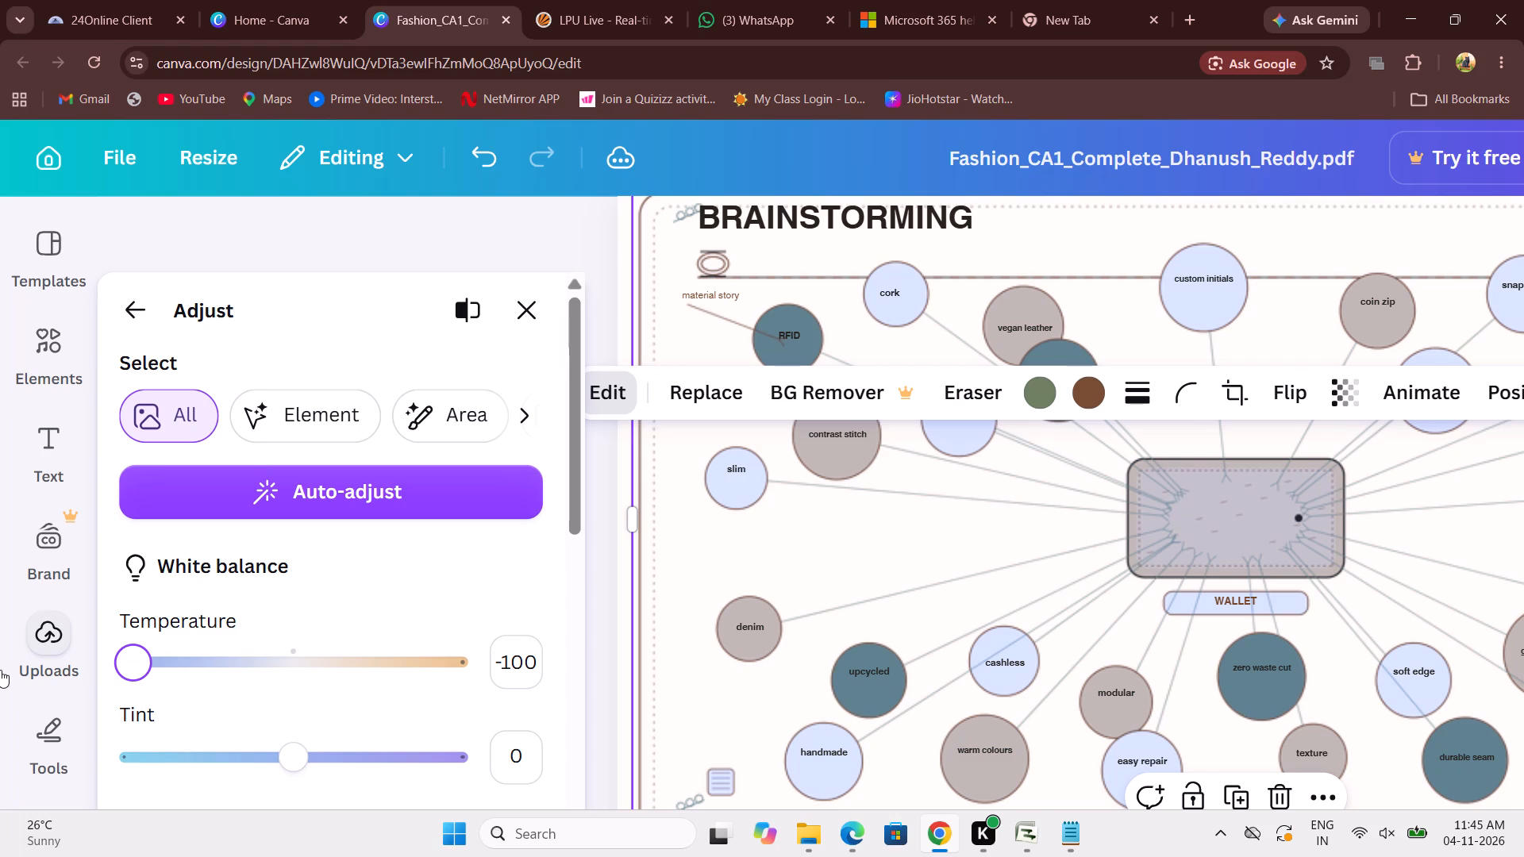
pyautogui.moveTo(282, 754); pyautogui.dragTo(427, 785)
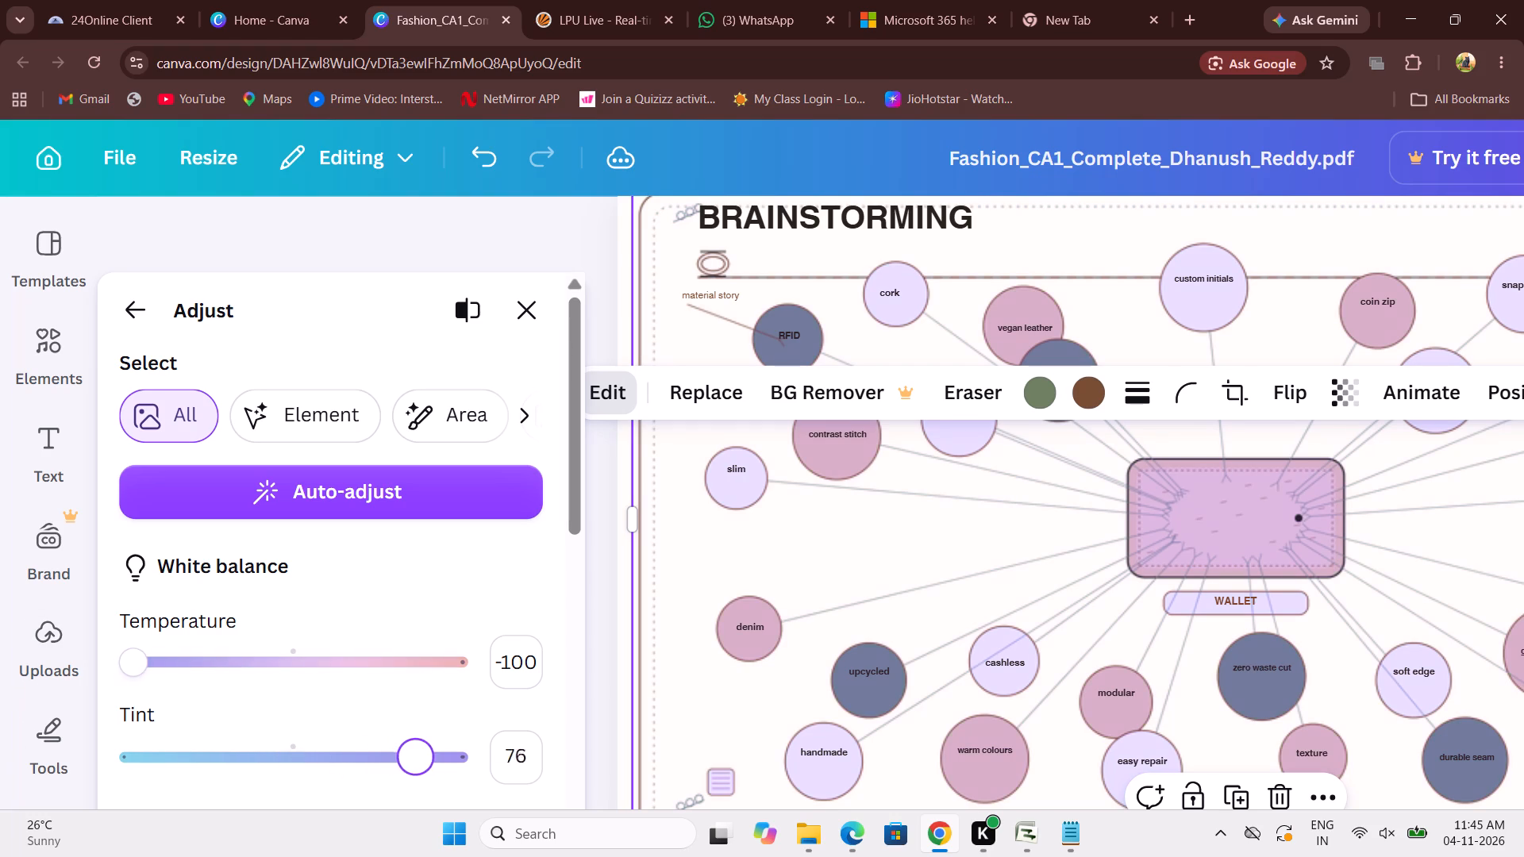
pyautogui.moveTo(427, 785); pyautogui.dragTo(551, 779)
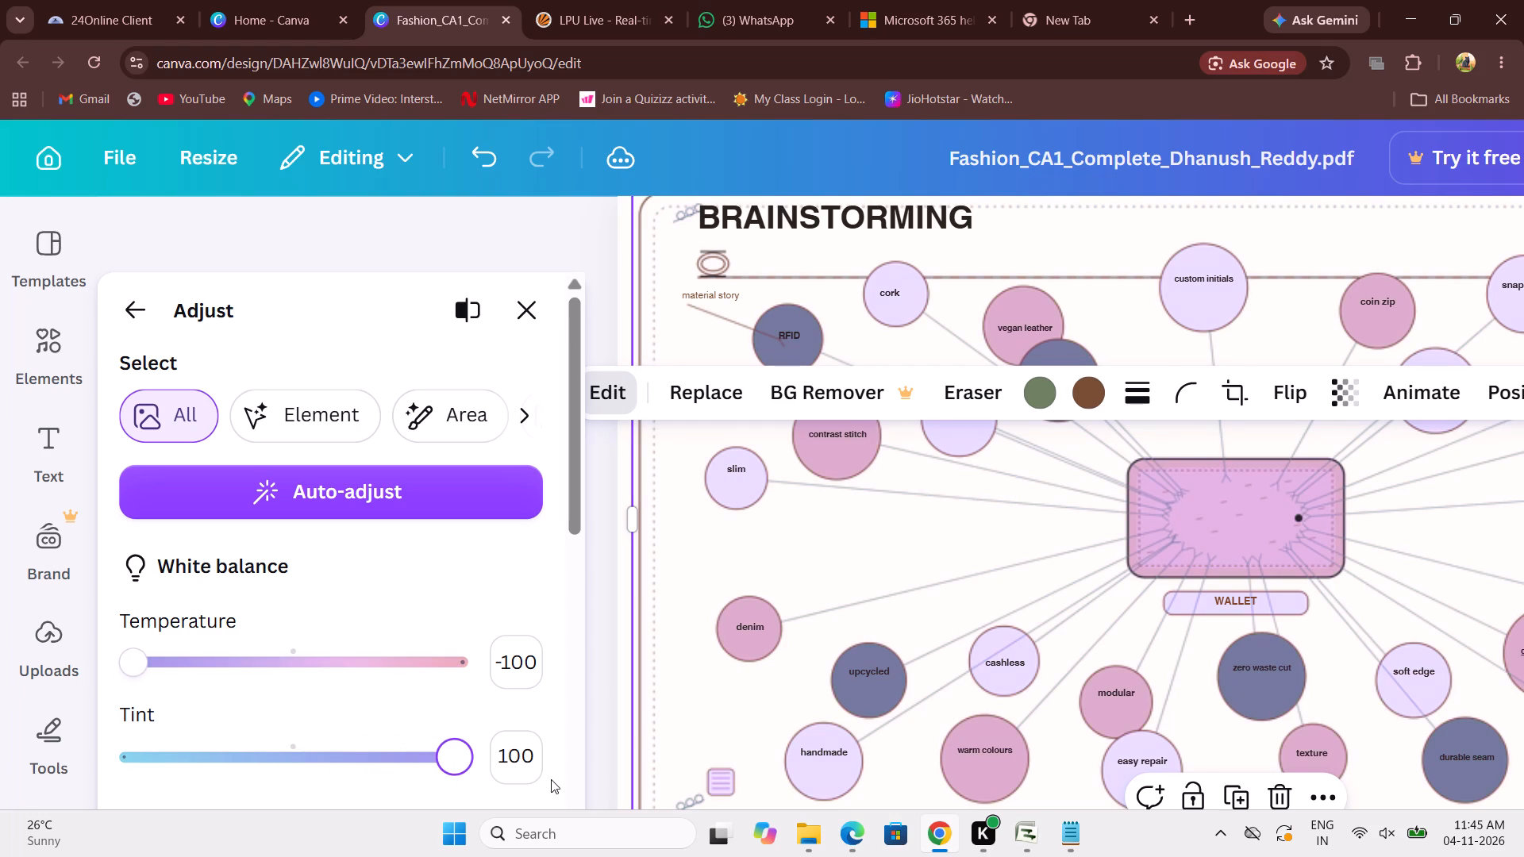
pyautogui.moveTo(464, 766); pyautogui.dragTo(398, 755)
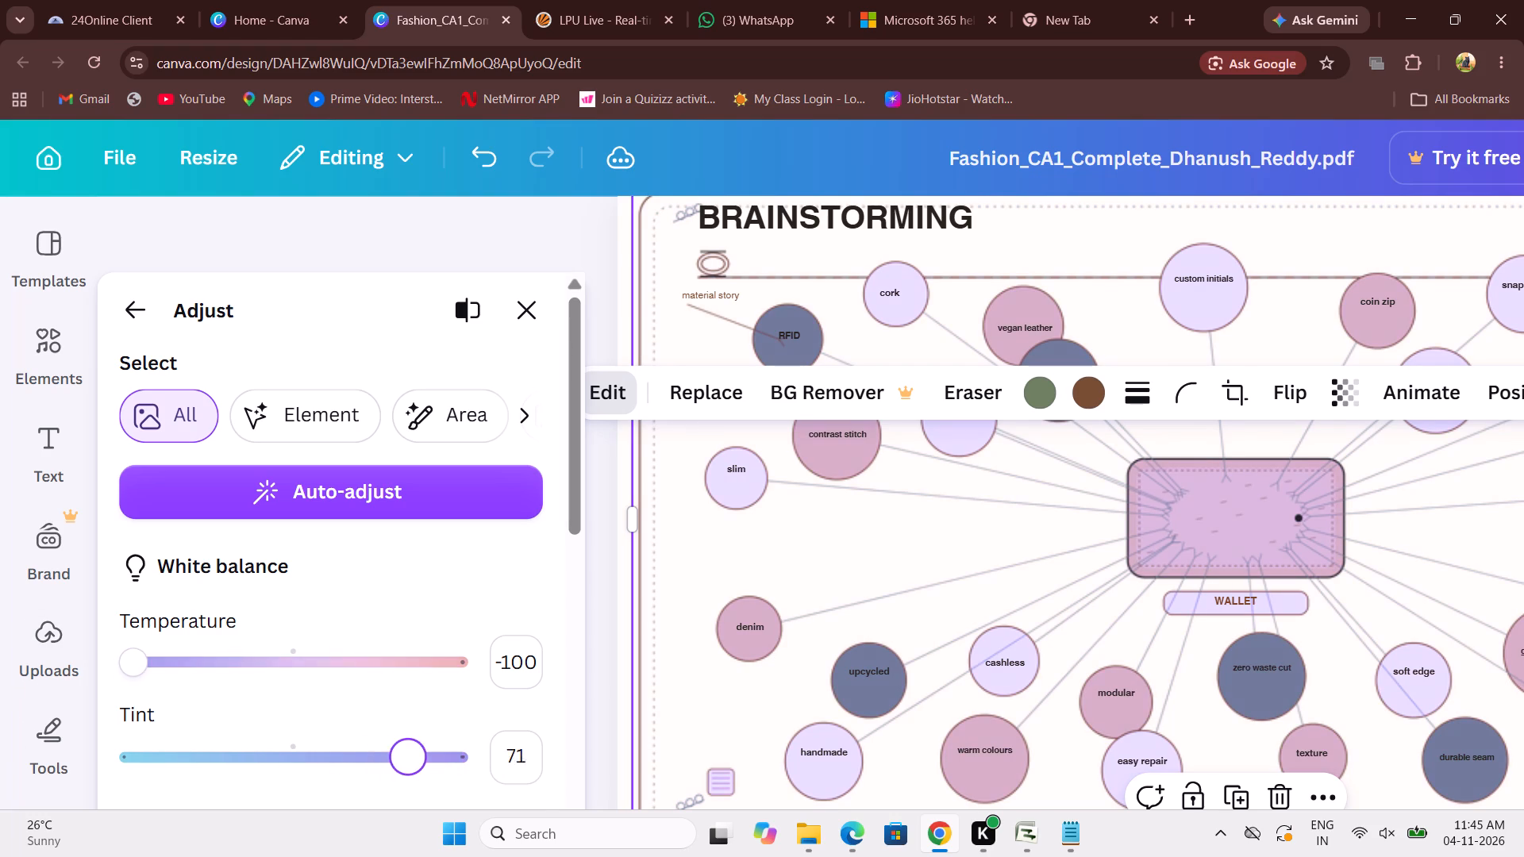
pyautogui.moveTo(398, 755); pyautogui.dragTo(311, 760)
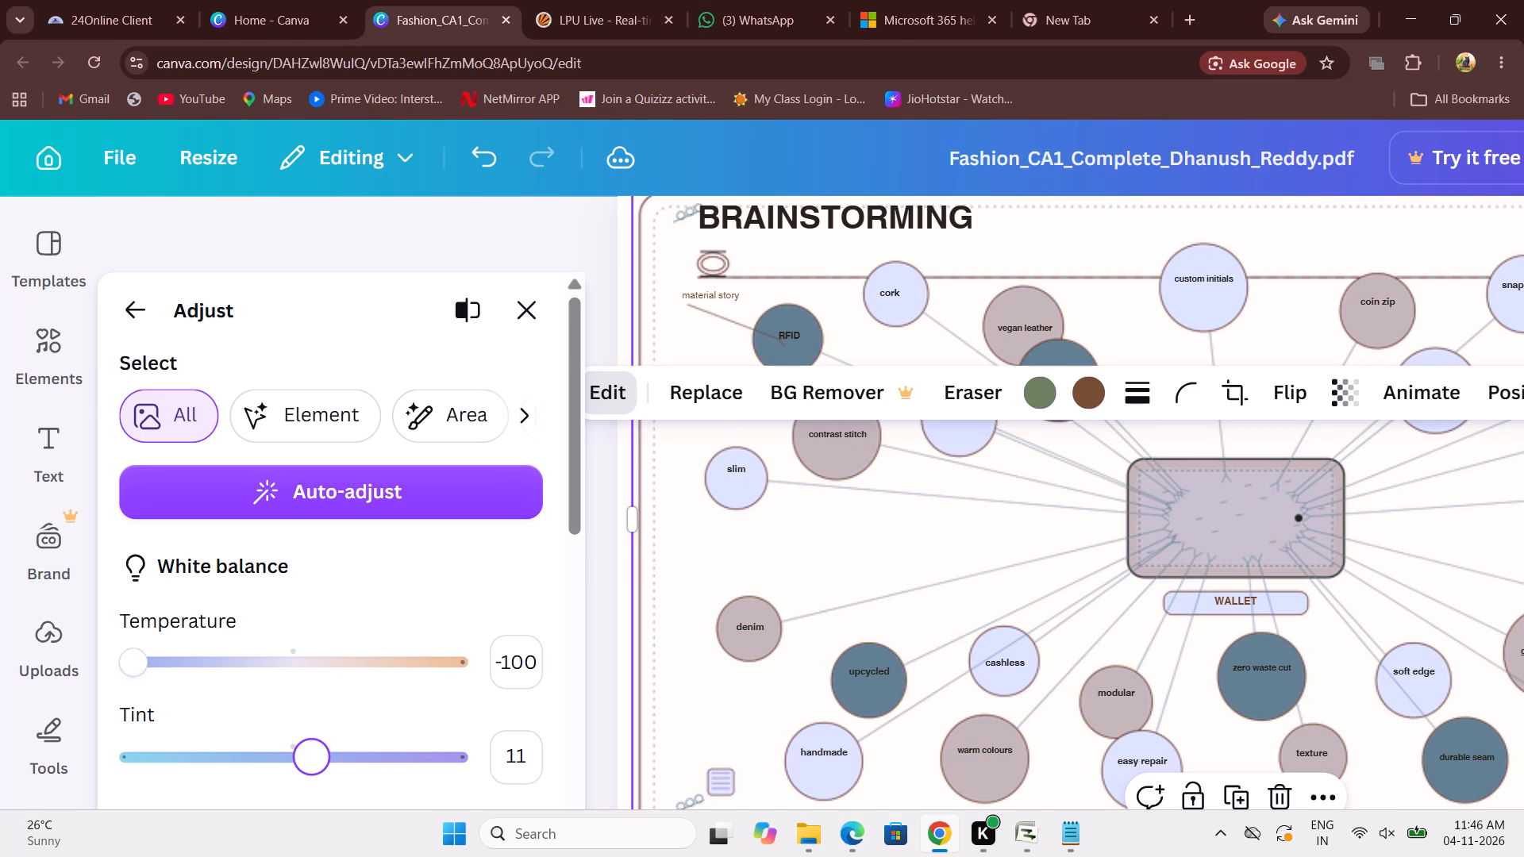
pyautogui.moveTo(317, 760); pyautogui.dragTo(339, 763)
# Adjust the brainstorming graphic's light, setting the brightness to 9 and the contrast to 42.
pyautogui.scroll(-1, 321, 655)
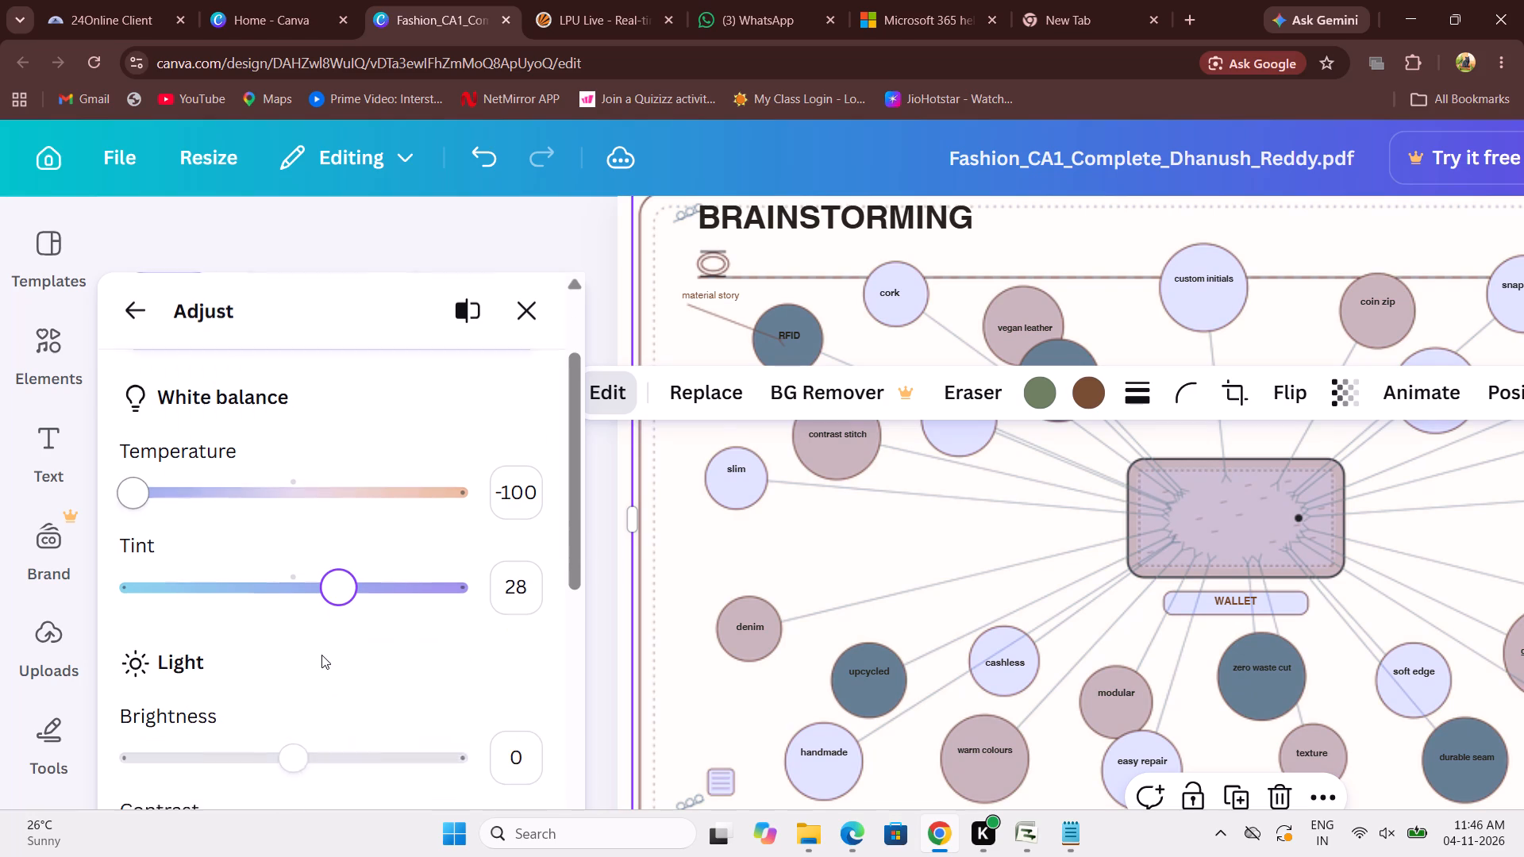
pyautogui.scroll(-1, 321, 655)
pyautogui.moveTo(305, 726); pyautogui.dragTo(468, 728)
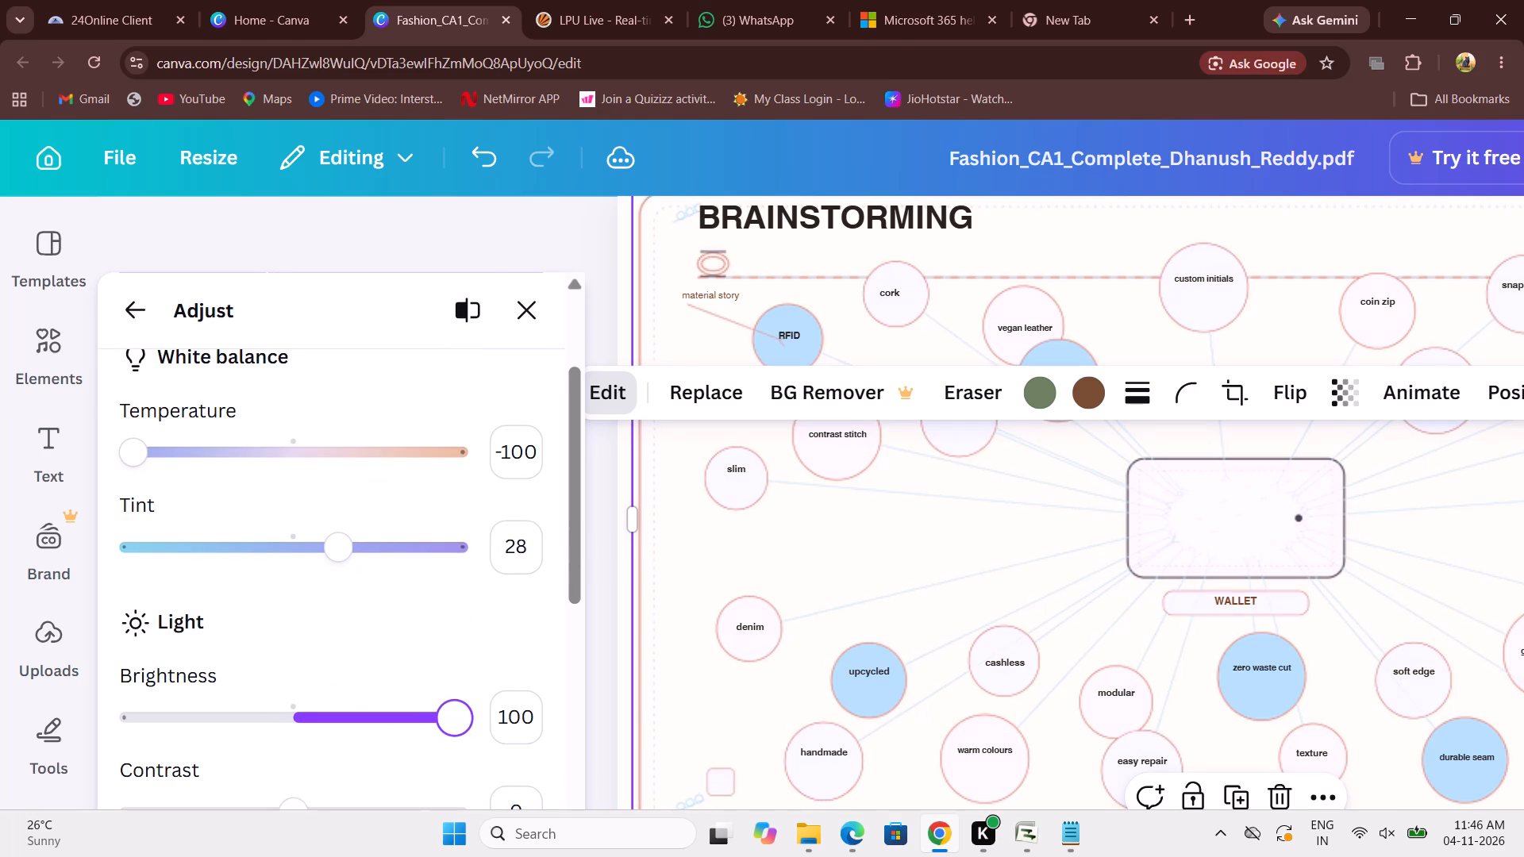
pyautogui.moveTo(468, 728); pyautogui.dragTo(156, 690)
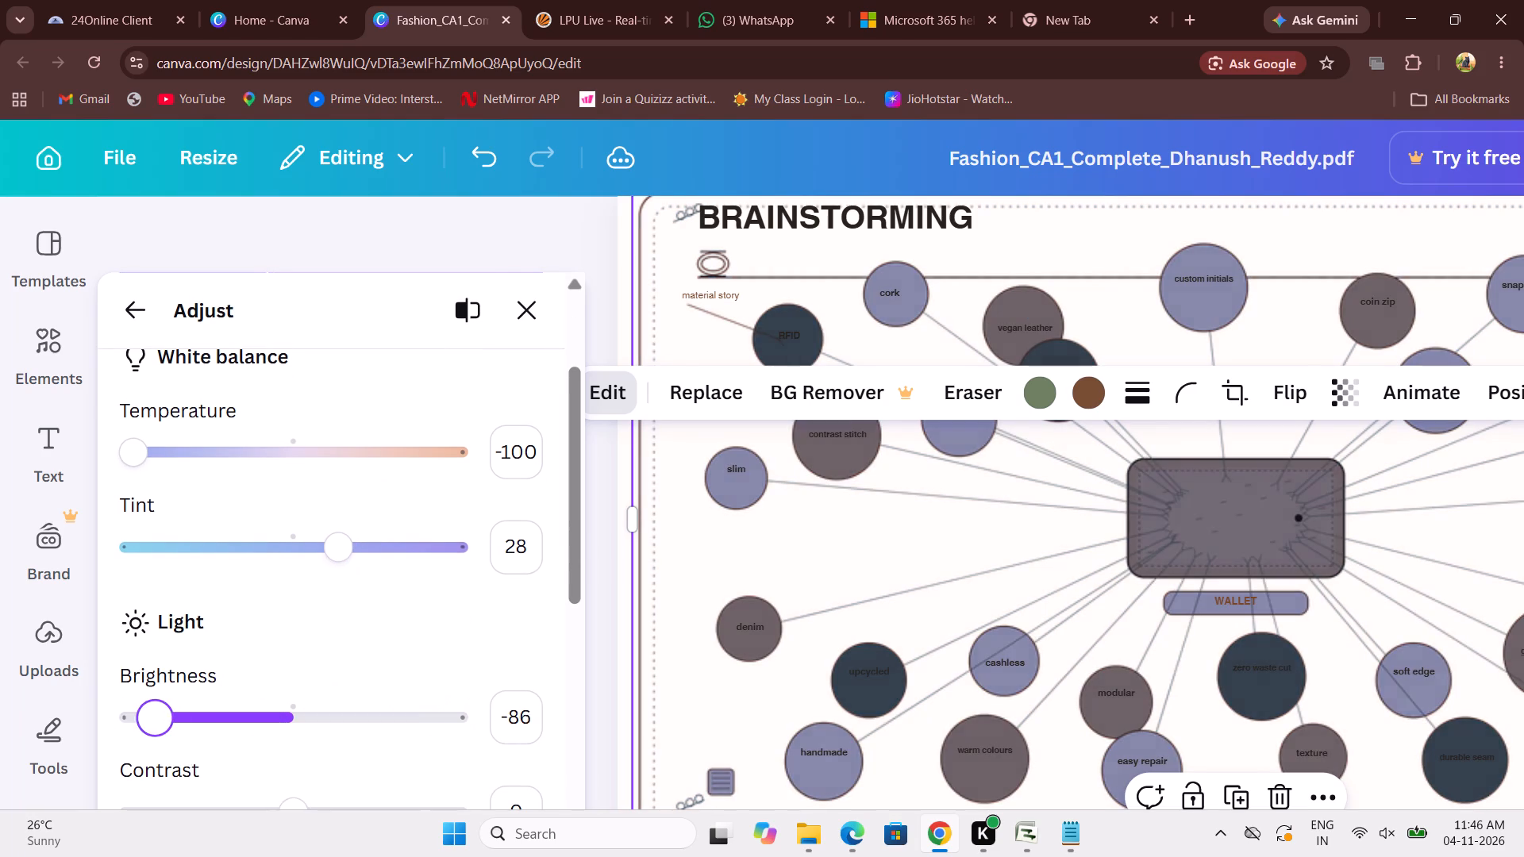
pyautogui.moveTo(156, 690); pyautogui.dragTo(308, 717)
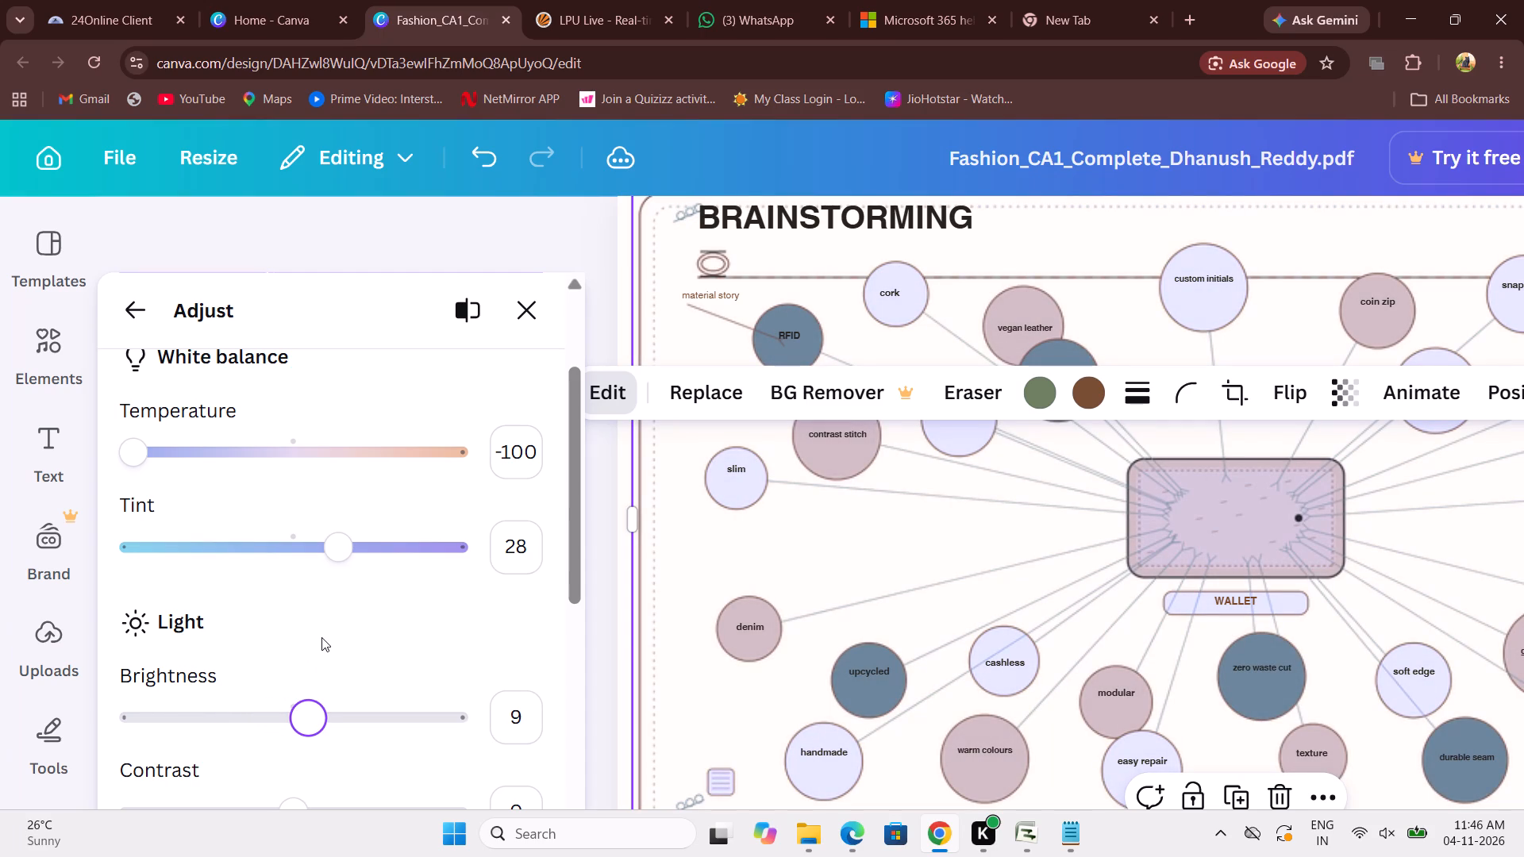
pyautogui.click(322, 635)
pyautogui.scroll(-2, 376, 634)
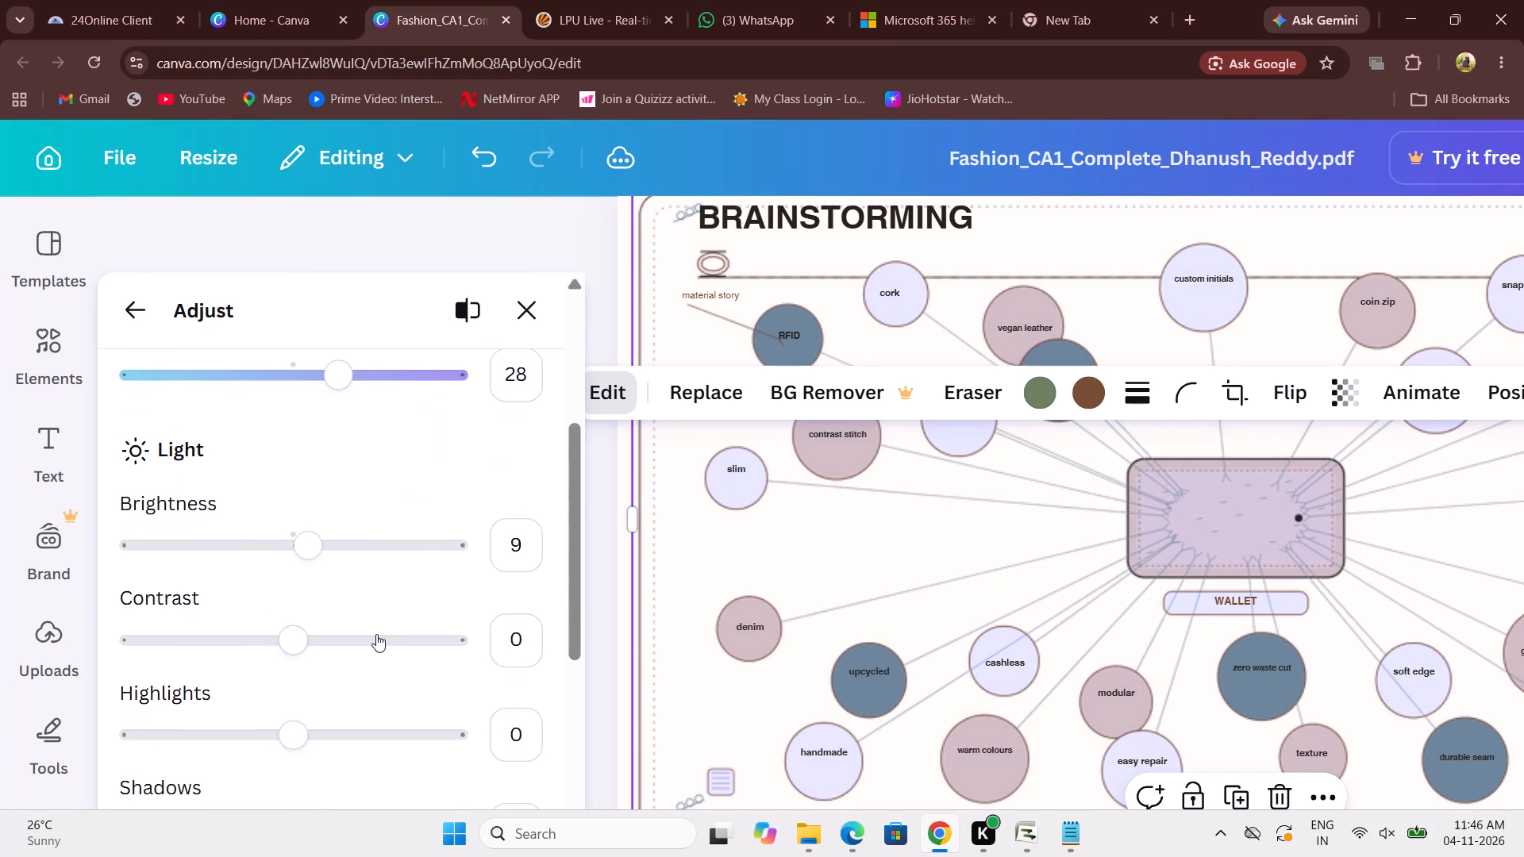
pyautogui.moveTo(304, 632); pyautogui.dragTo(452, 648)
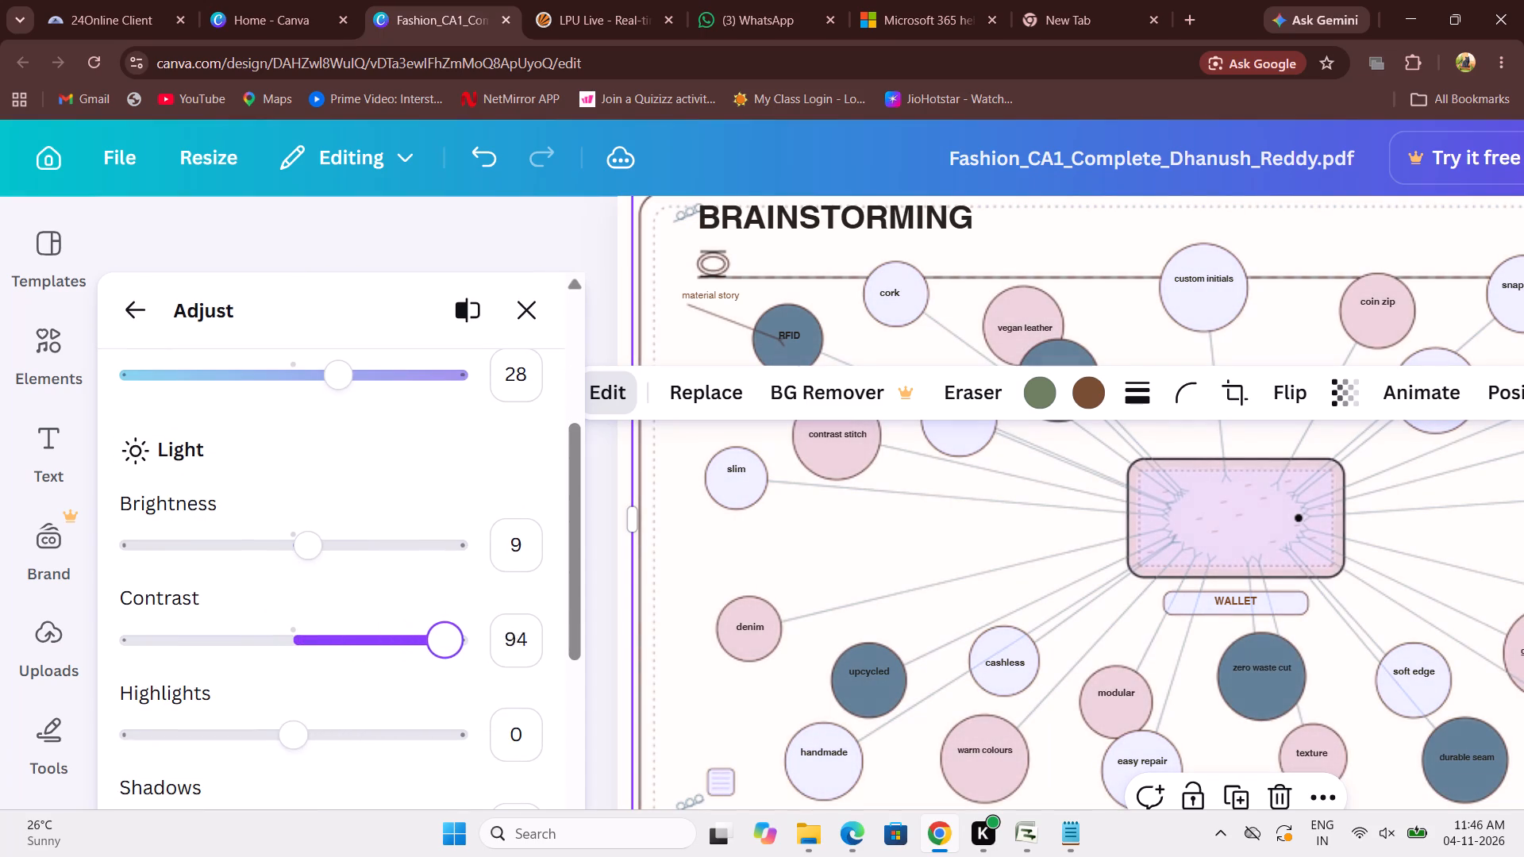
pyautogui.moveTo(452, 648); pyautogui.dragTo(291, 658)
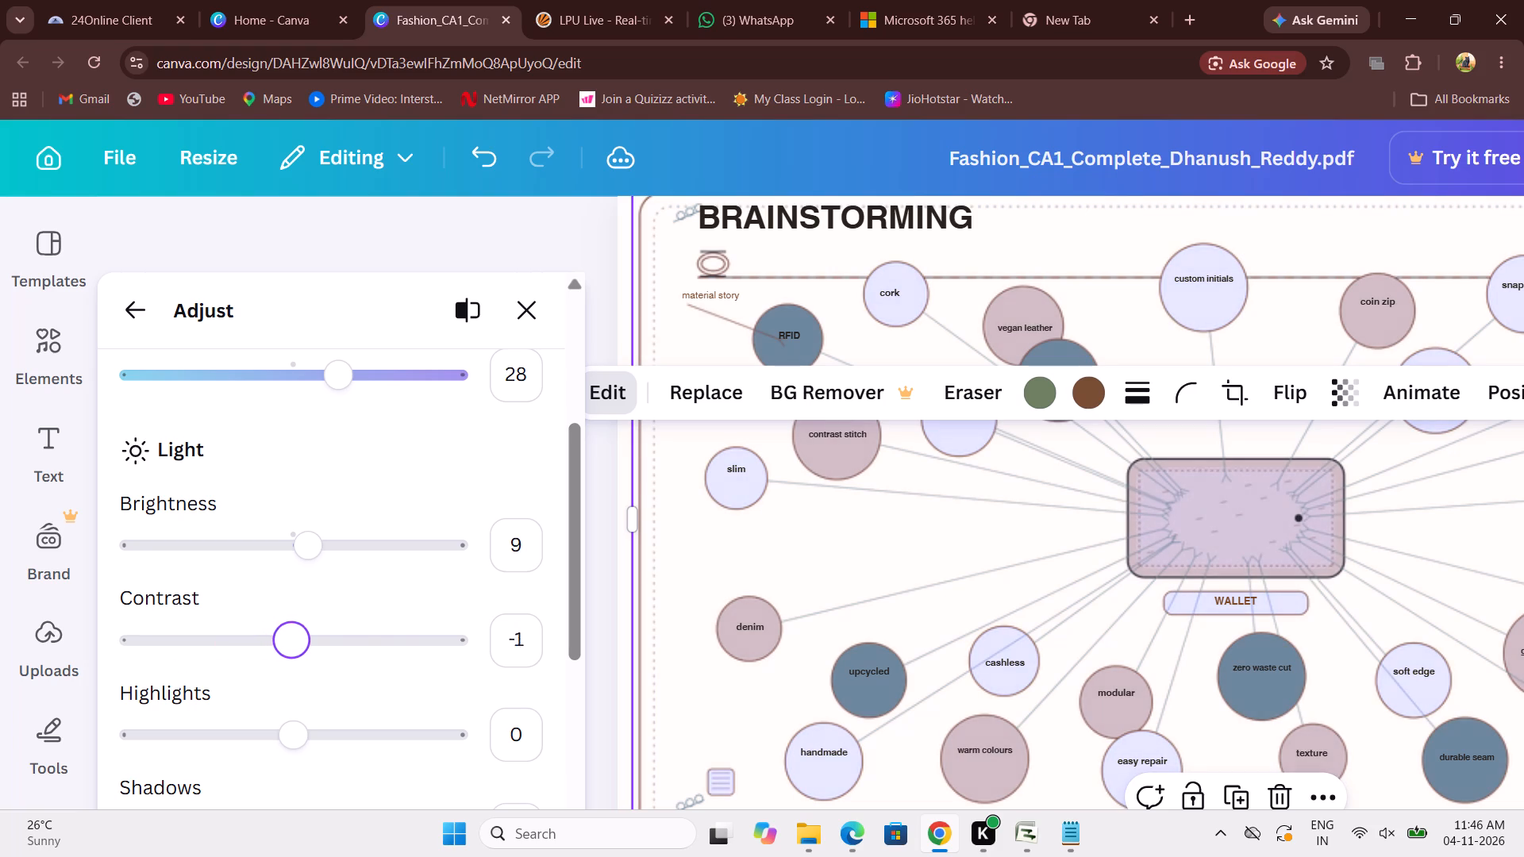
pyautogui.moveTo(291, 658); pyautogui.dragTo(362, 668)
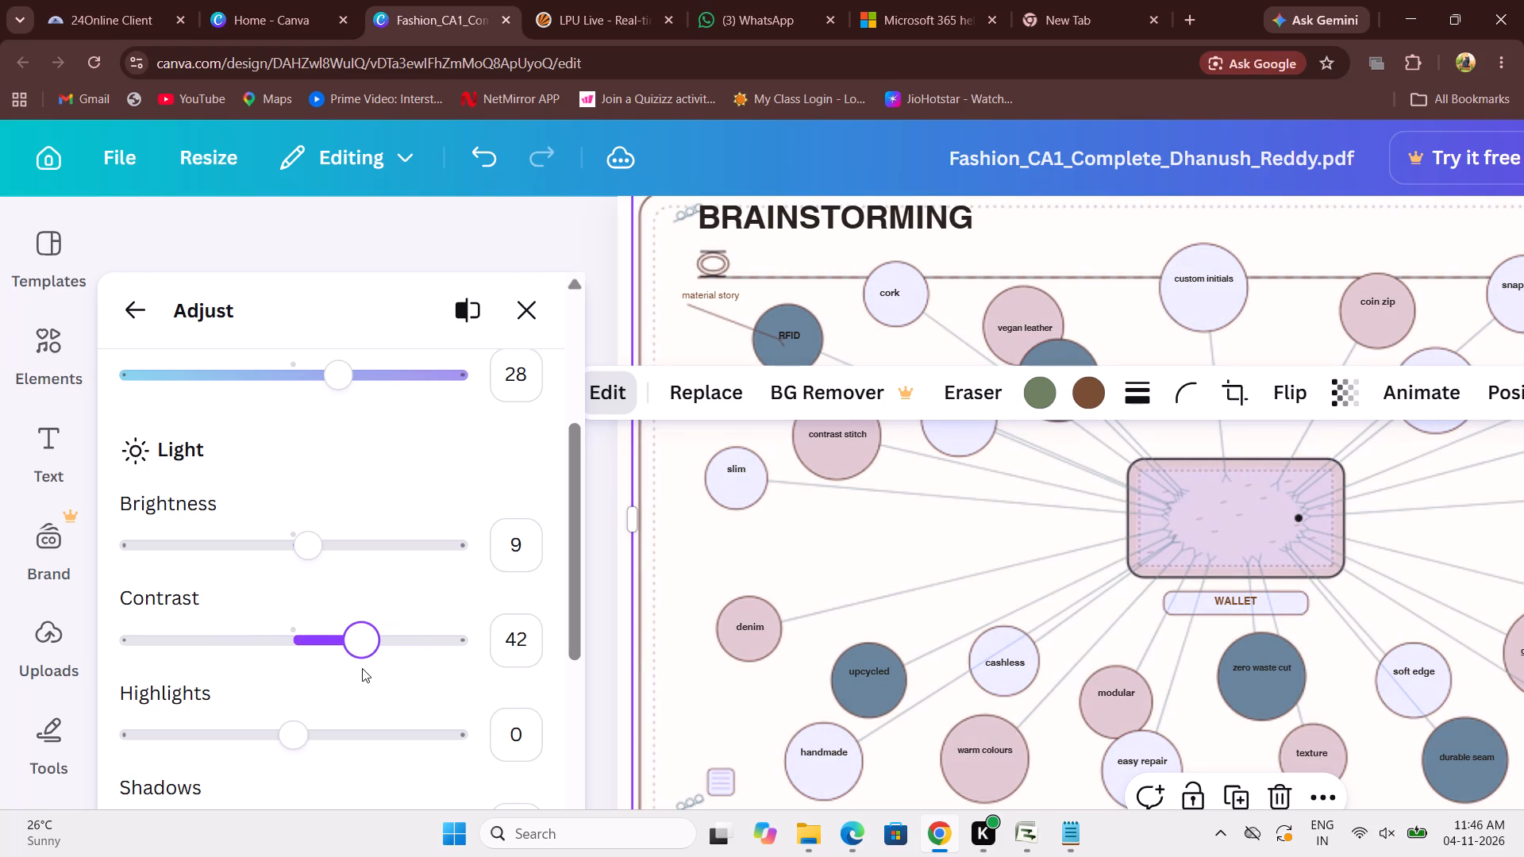
# Set both the highlights and the shadows of the brainstorming graphic to 100.
pyautogui.moveTo(286, 740); pyautogui.dragTo(348, 744)
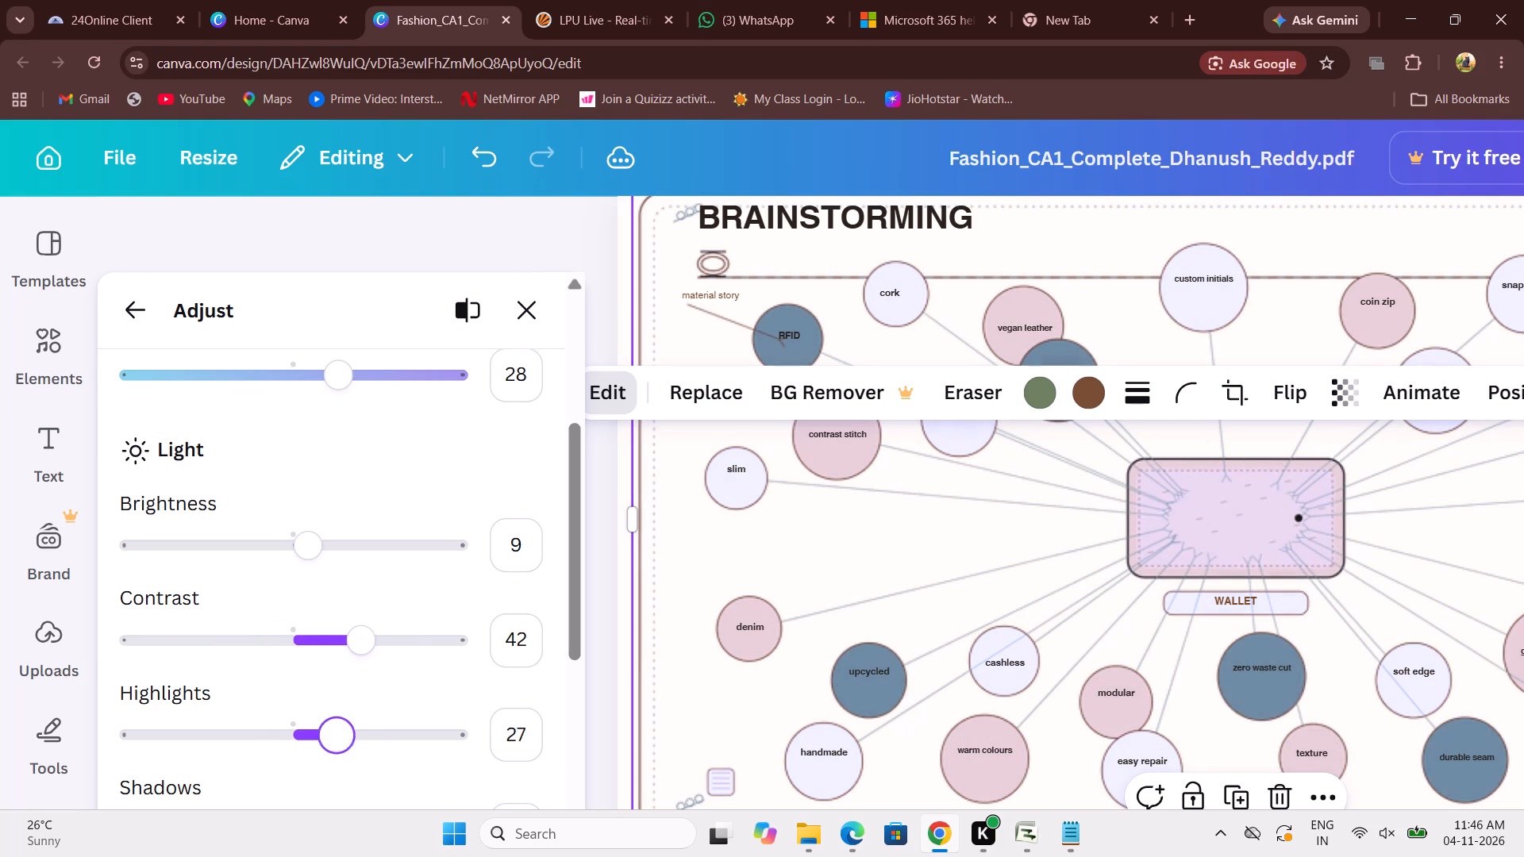
pyautogui.moveTo(348, 744); pyautogui.dragTo(118, 737)
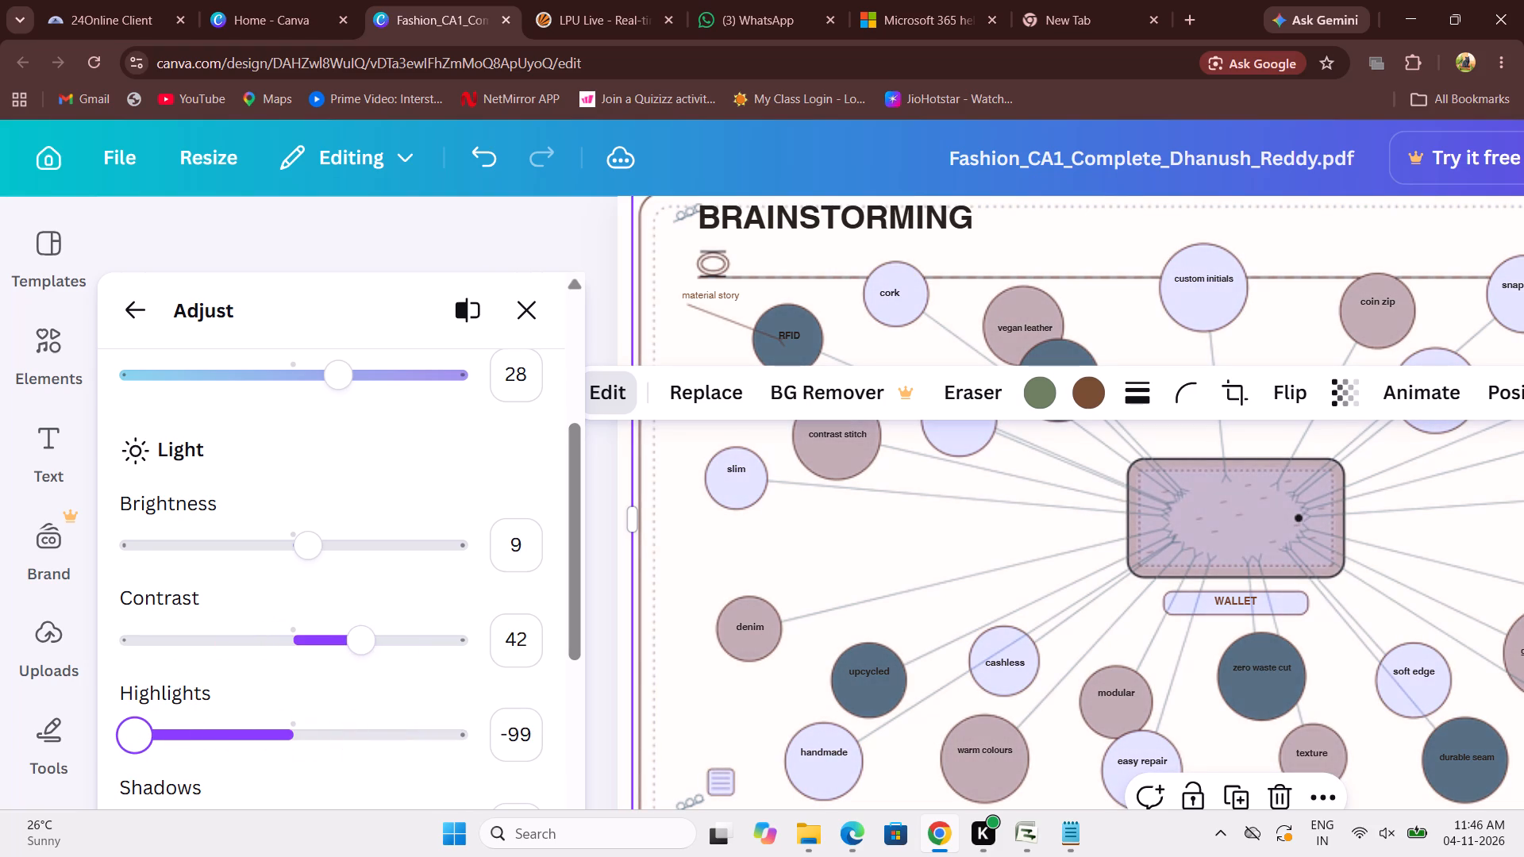
pyautogui.moveTo(118, 737); pyautogui.dragTo(154, 782)
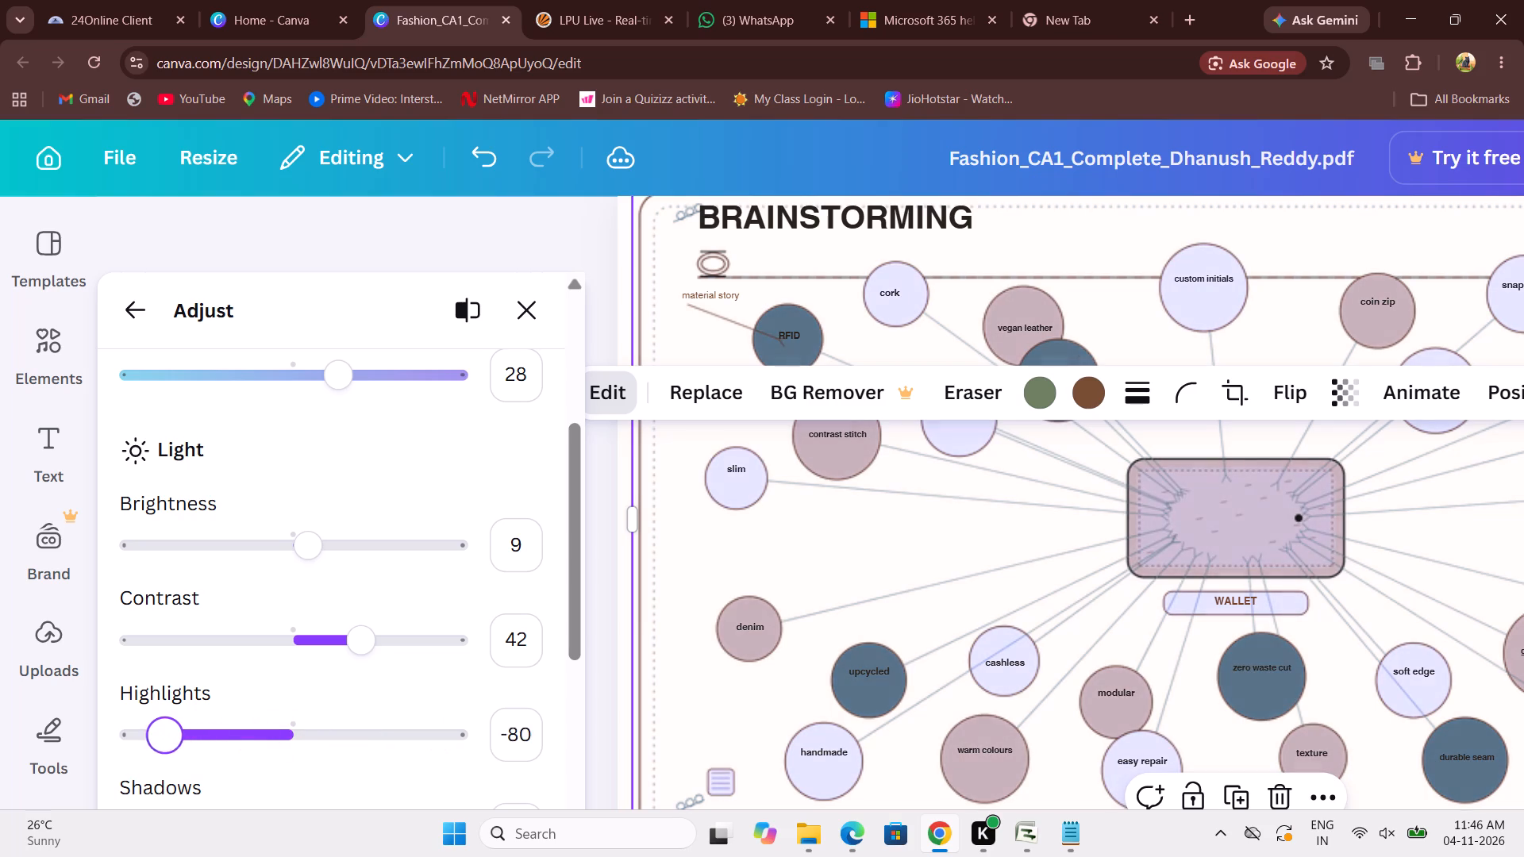
pyautogui.moveTo(154, 782); pyautogui.dragTo(619, 787)
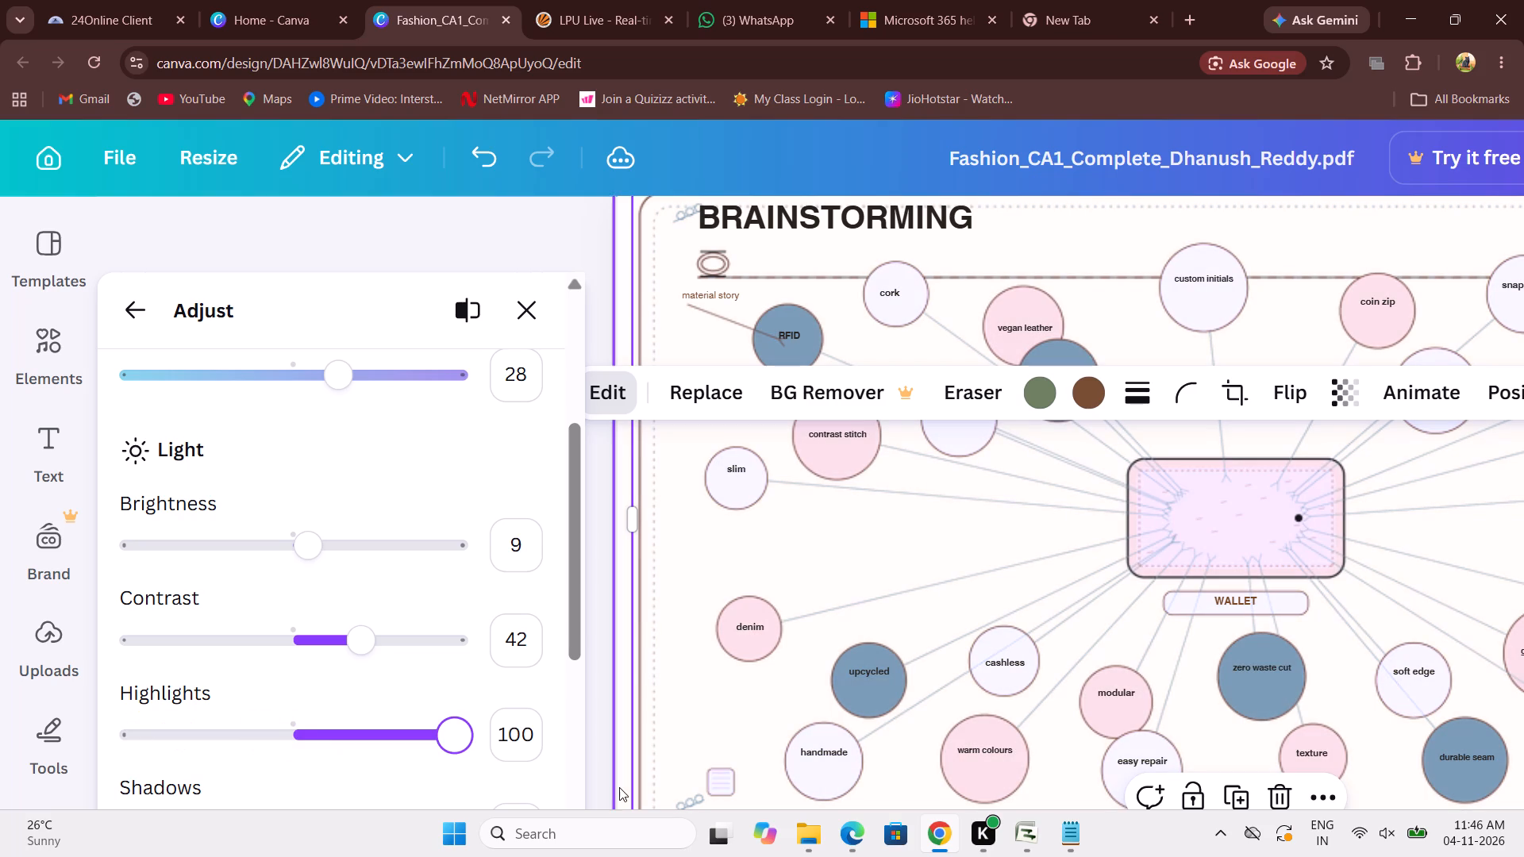
pyautogui.scroll(-2, 564, 688)
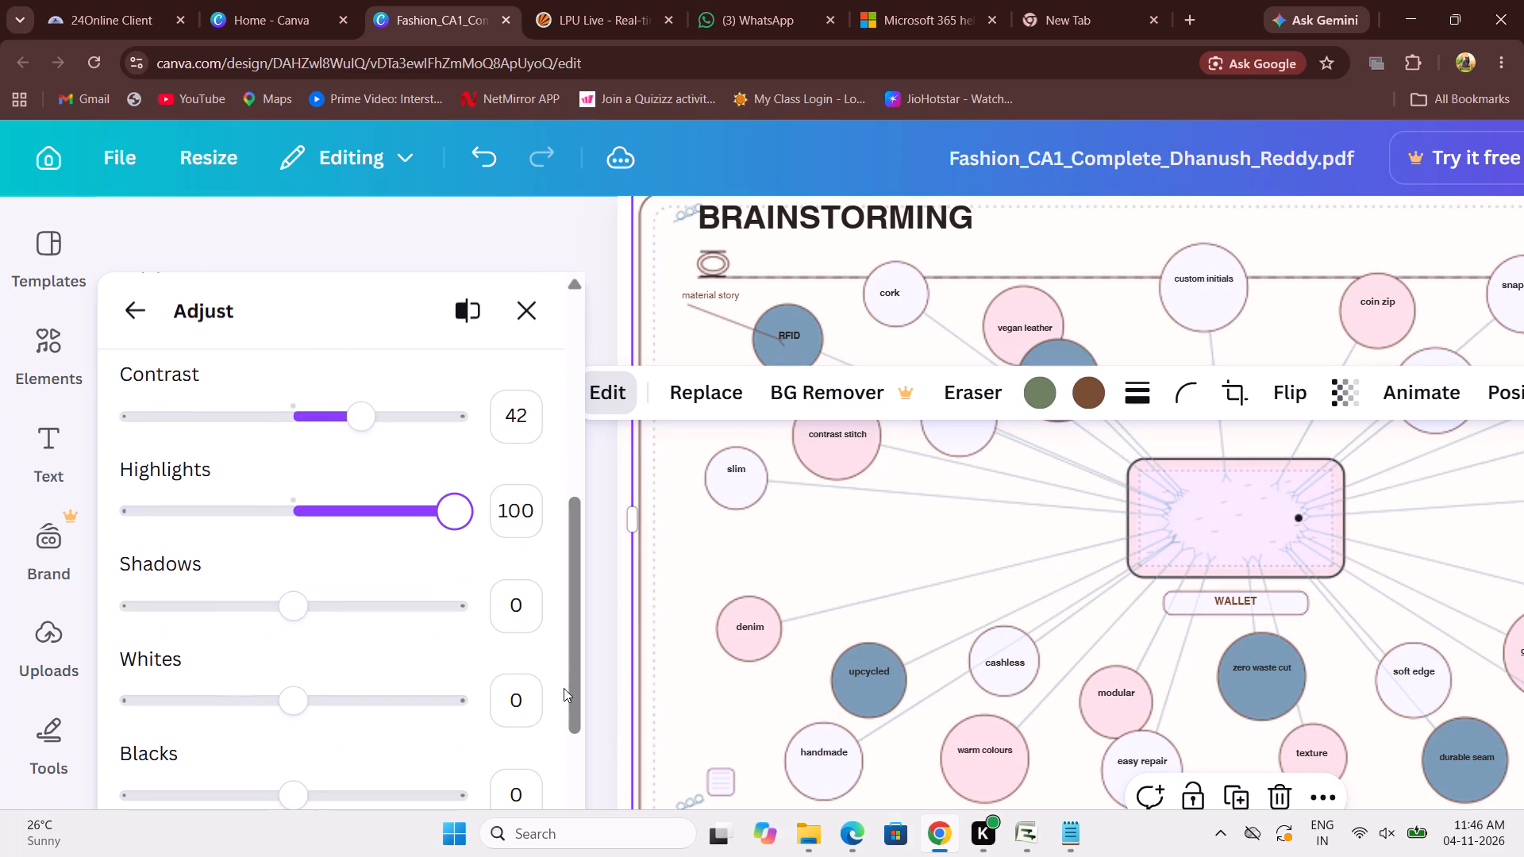
pyautogui.moveTo(298, 617); pyautogui.dragTo(502, 621)
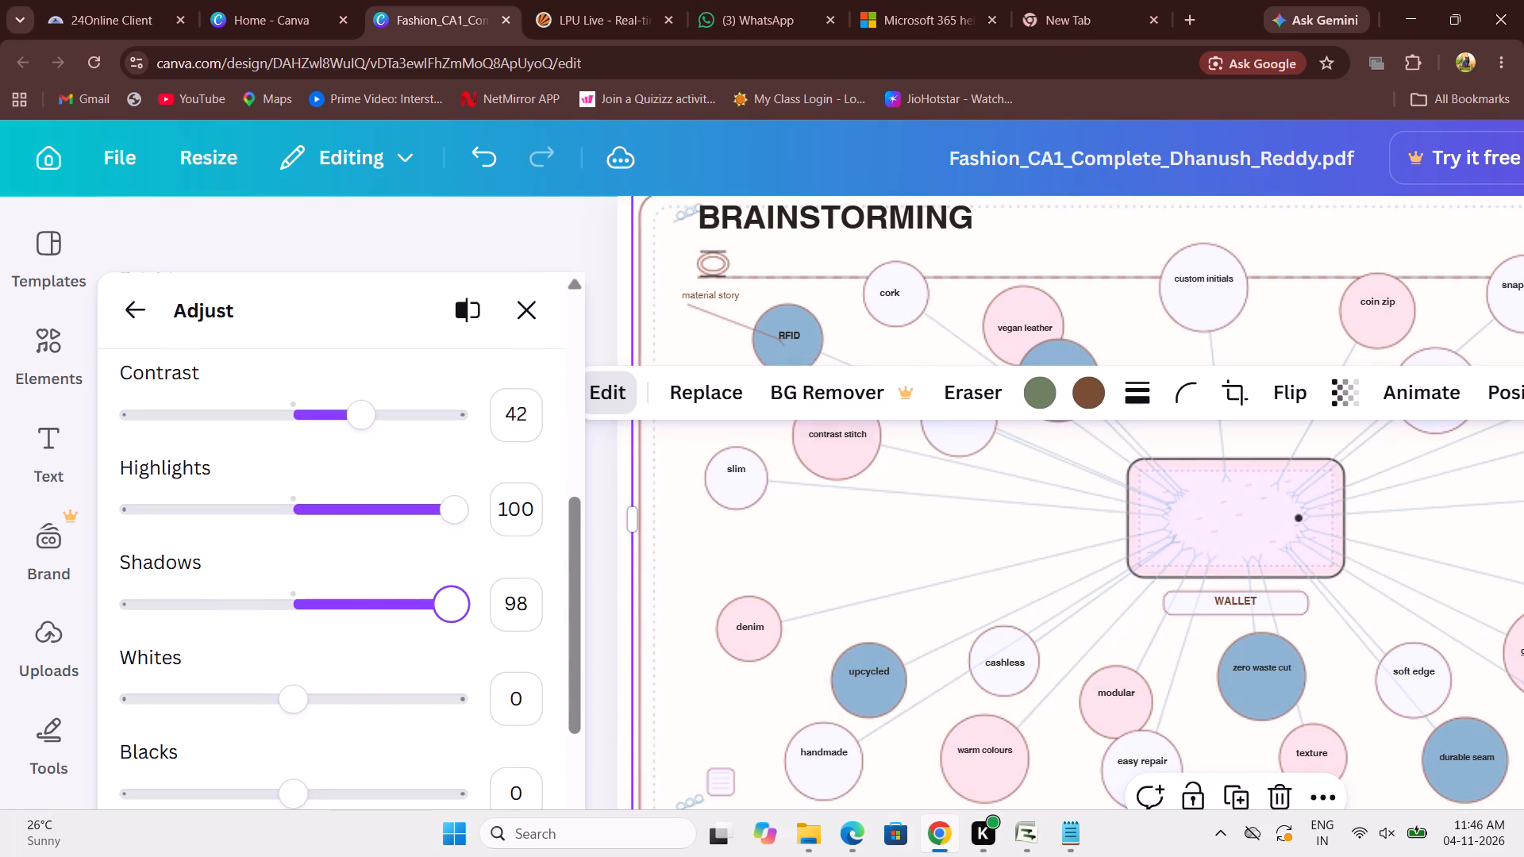
pyautogui.moveTo(502, 621); pyautogui.dragTo(541, 621)
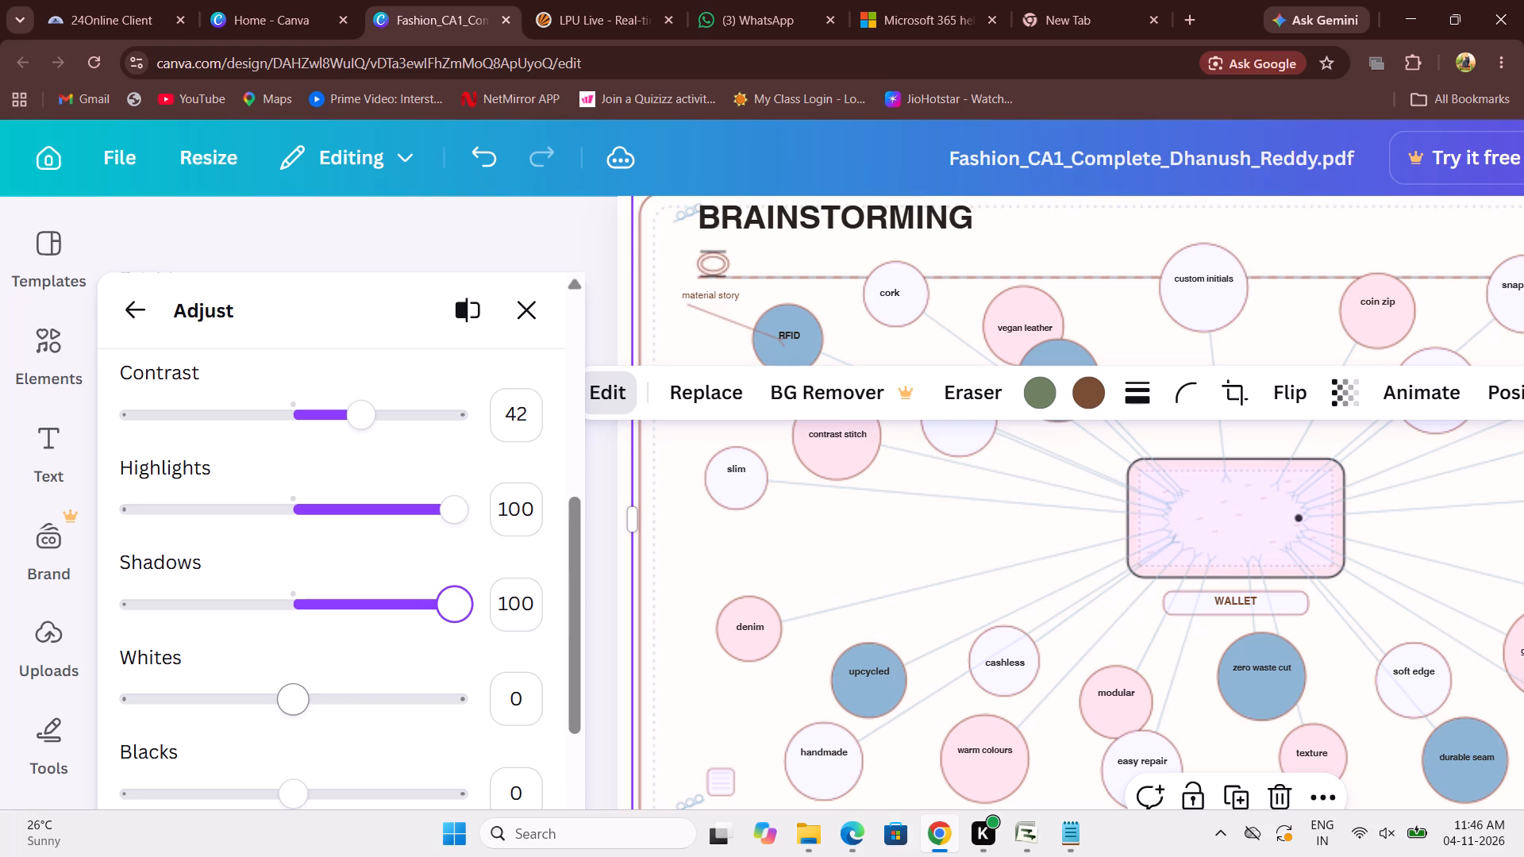
# Set the brainstorming graphic's whites to -5 and its blacks to 42.
pyautogui.moveTo(296, 699); pyautogui.dragTo(453, 709)
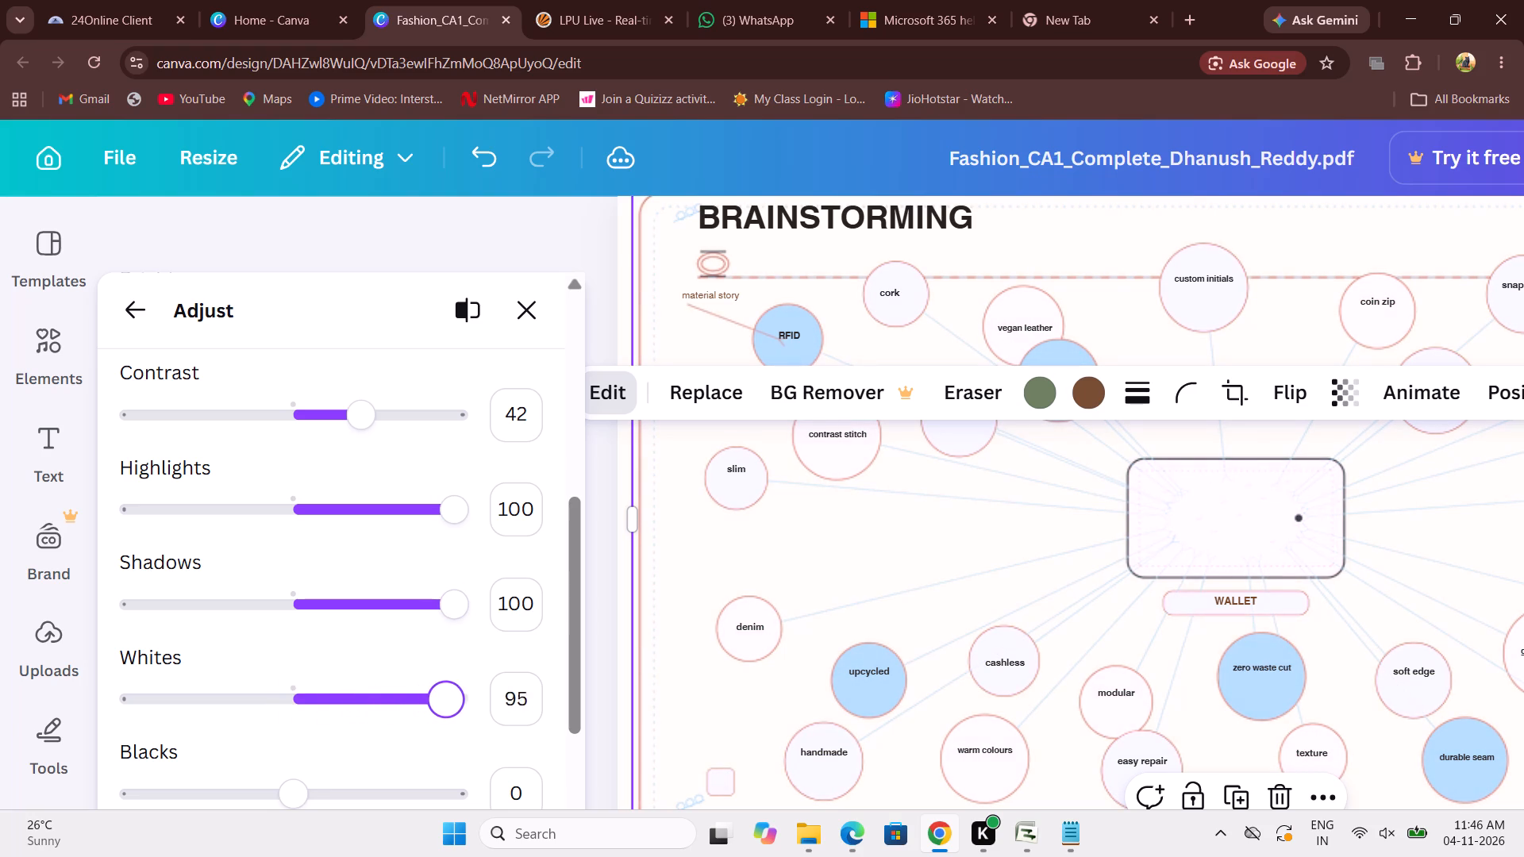
pyautogui.moveTo(453, 709); pyautogui.dragTo(362, 698)
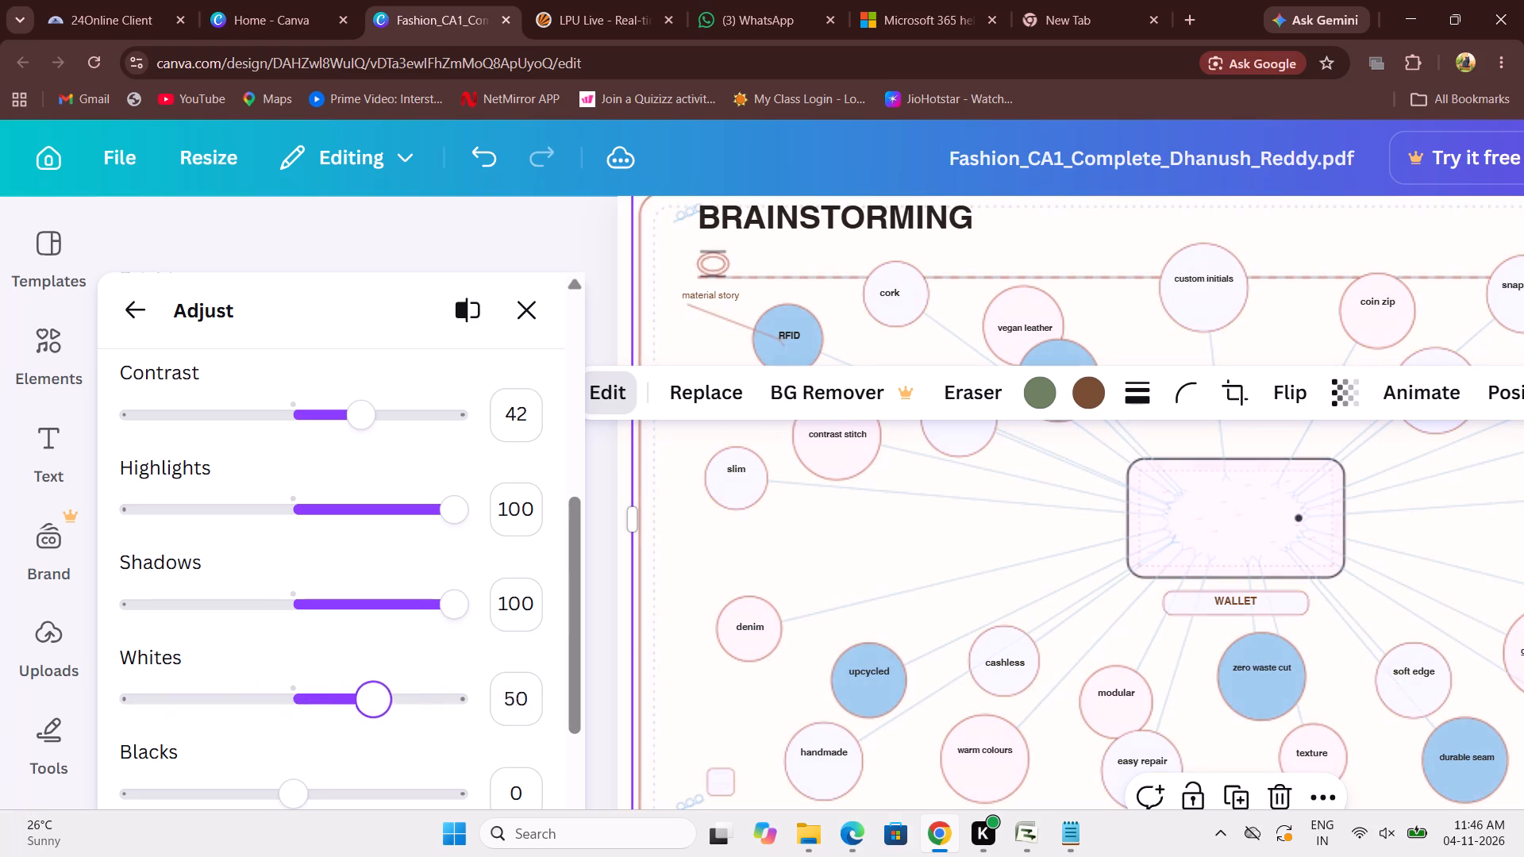
pyautogui.moveTo(362, 698); pyautogui.dragTo(271, 701)
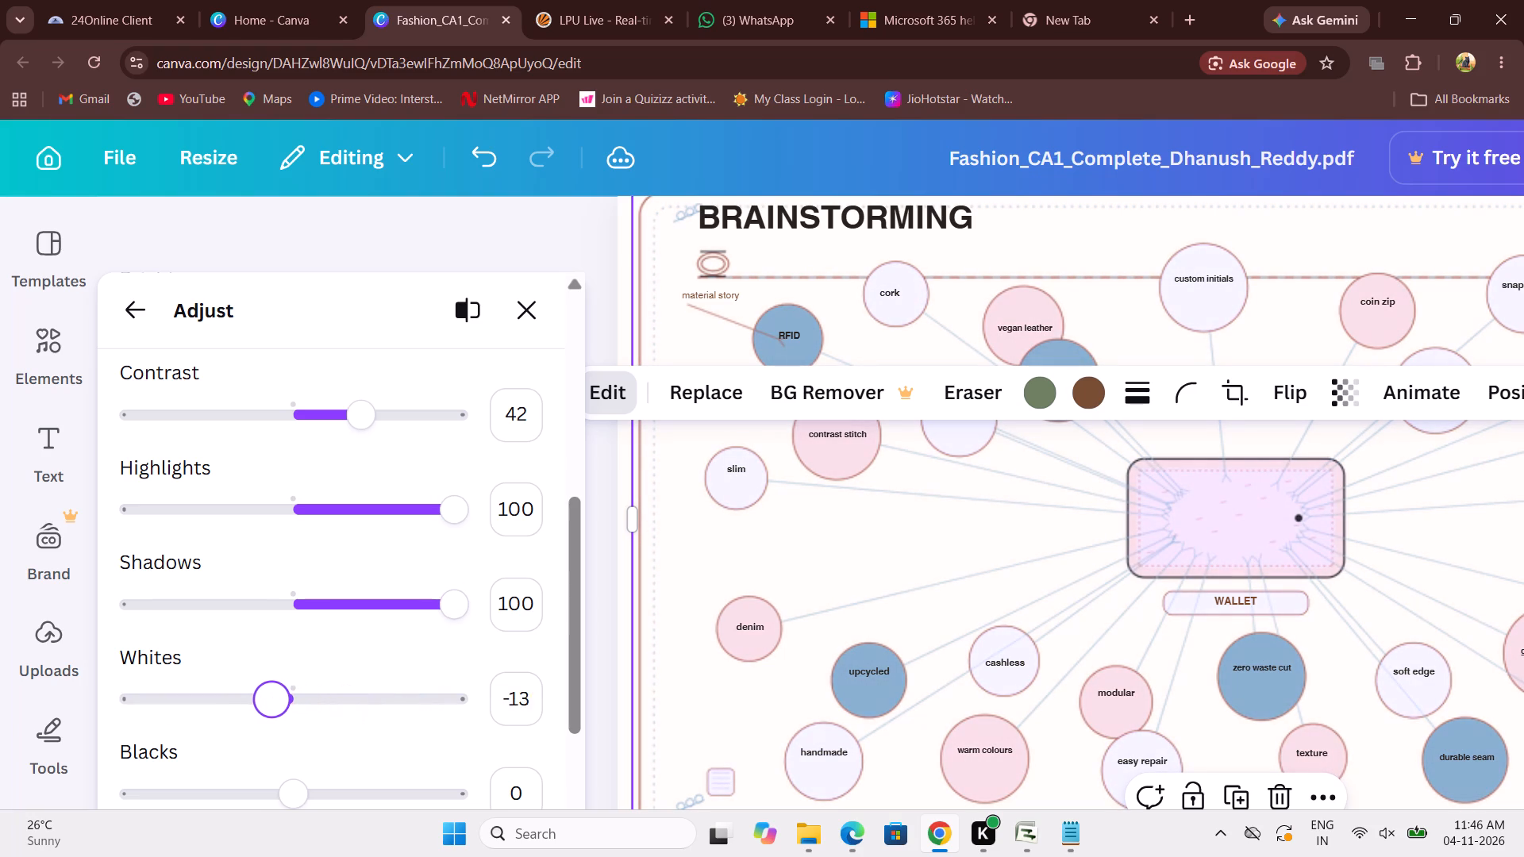
pyautogui.moveTo(271, 701); pyautogui.dragTo(285, 701)
pyautogui.scroll(-1, 345, 674)
pyautogui.moveTo(291, 690); pyautogui.dragTo(306, 690)
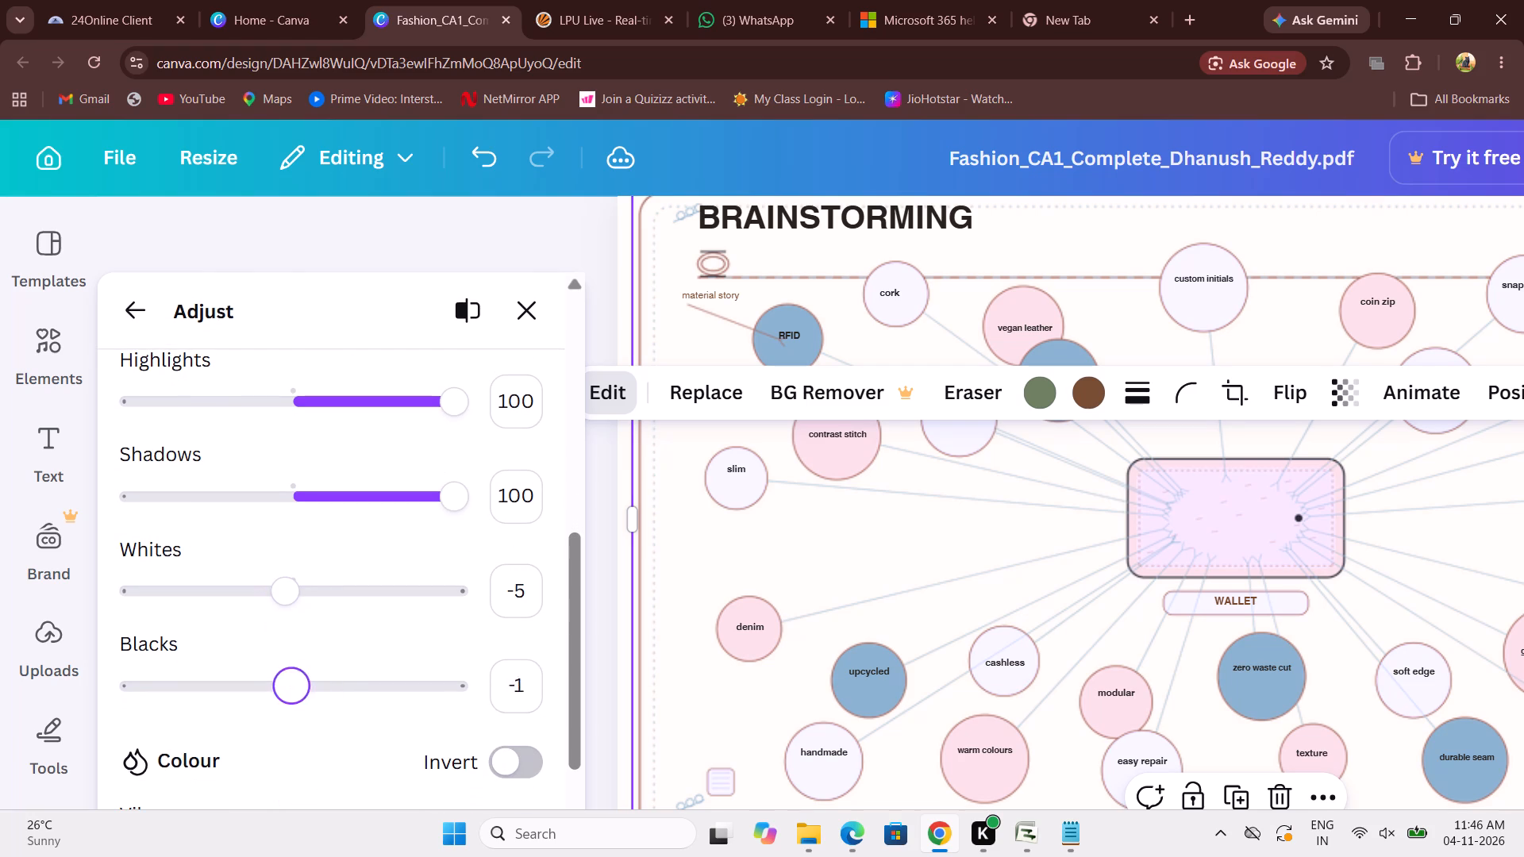
pyautogui.moveTo(306, 690); pyautogui.dragTo(405, 708)
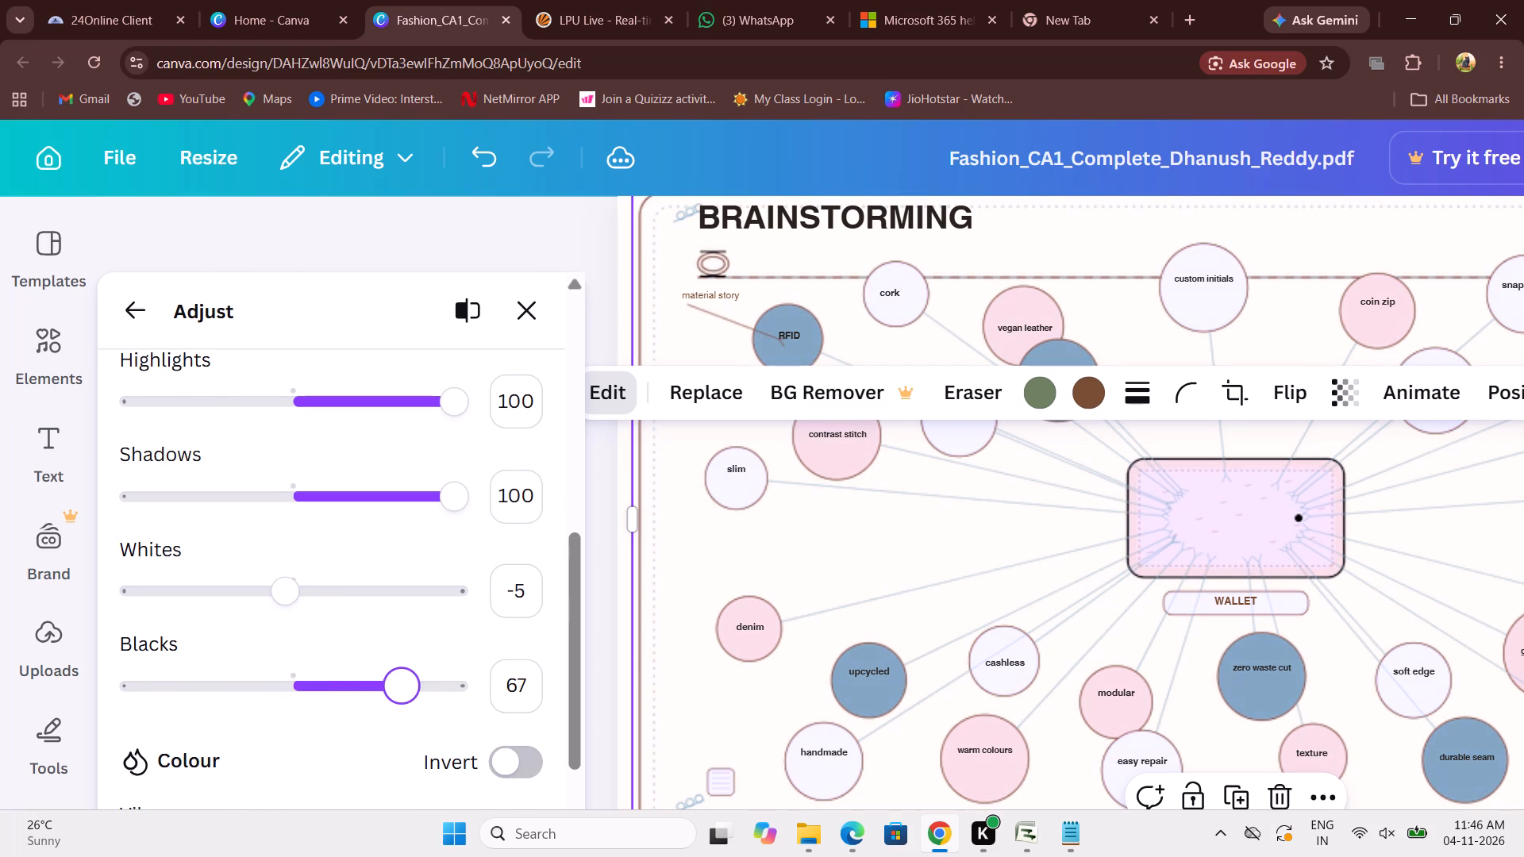
pyautogui.moveTo(405, 708); pyautogui.dragTo(370, 706)
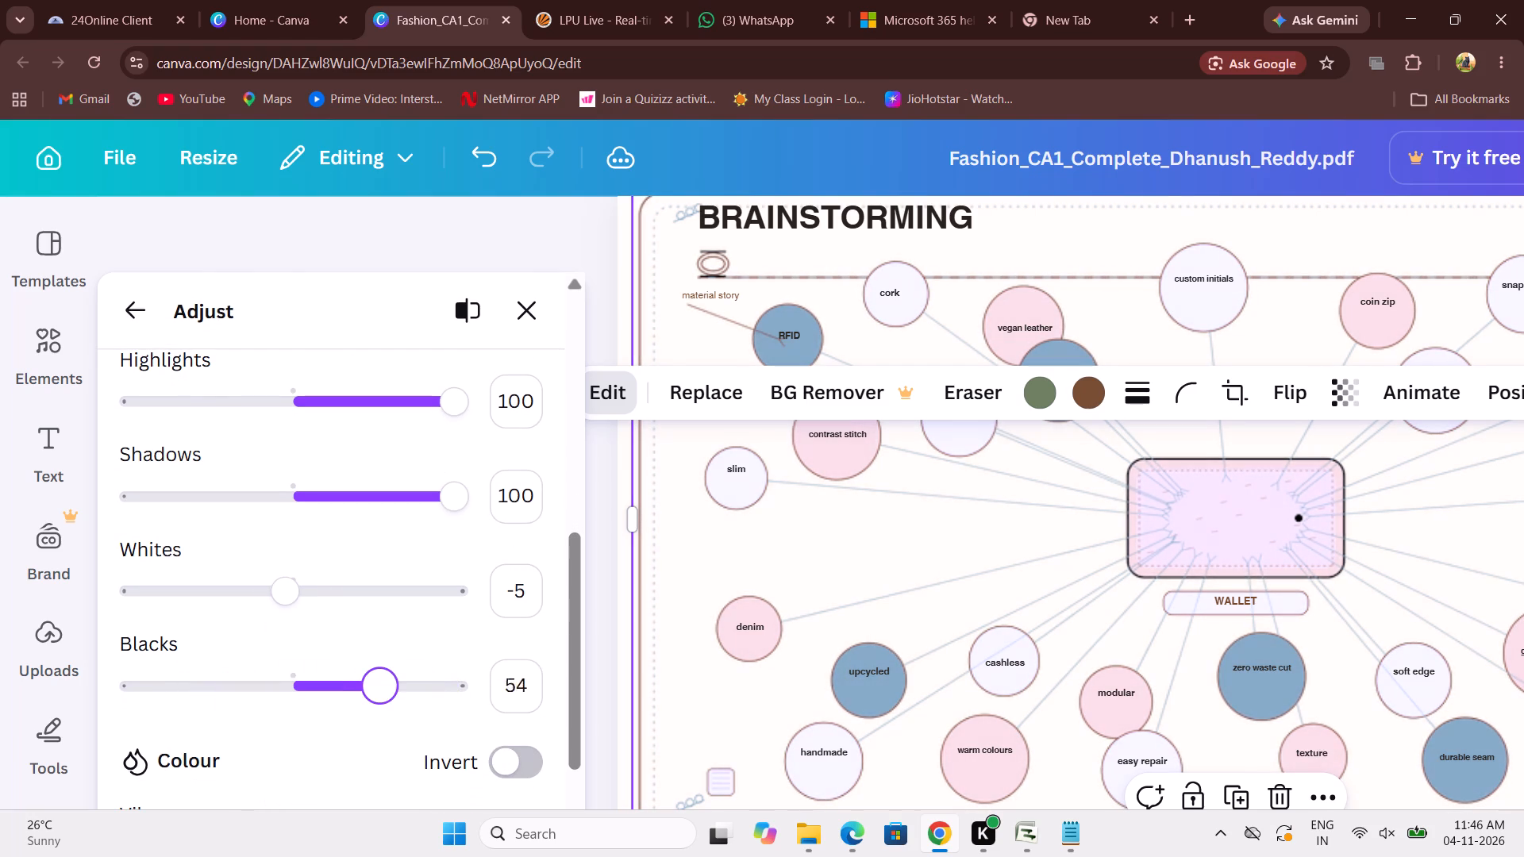
pyautogui.moveTo(370, 706); pyautogui.dragTo(362, 706)
# Try colour inversion on the brainstorming graphic, switch it back off, and set the vibrance to 22.
pyautogui.scroll(-1, 362, 706)
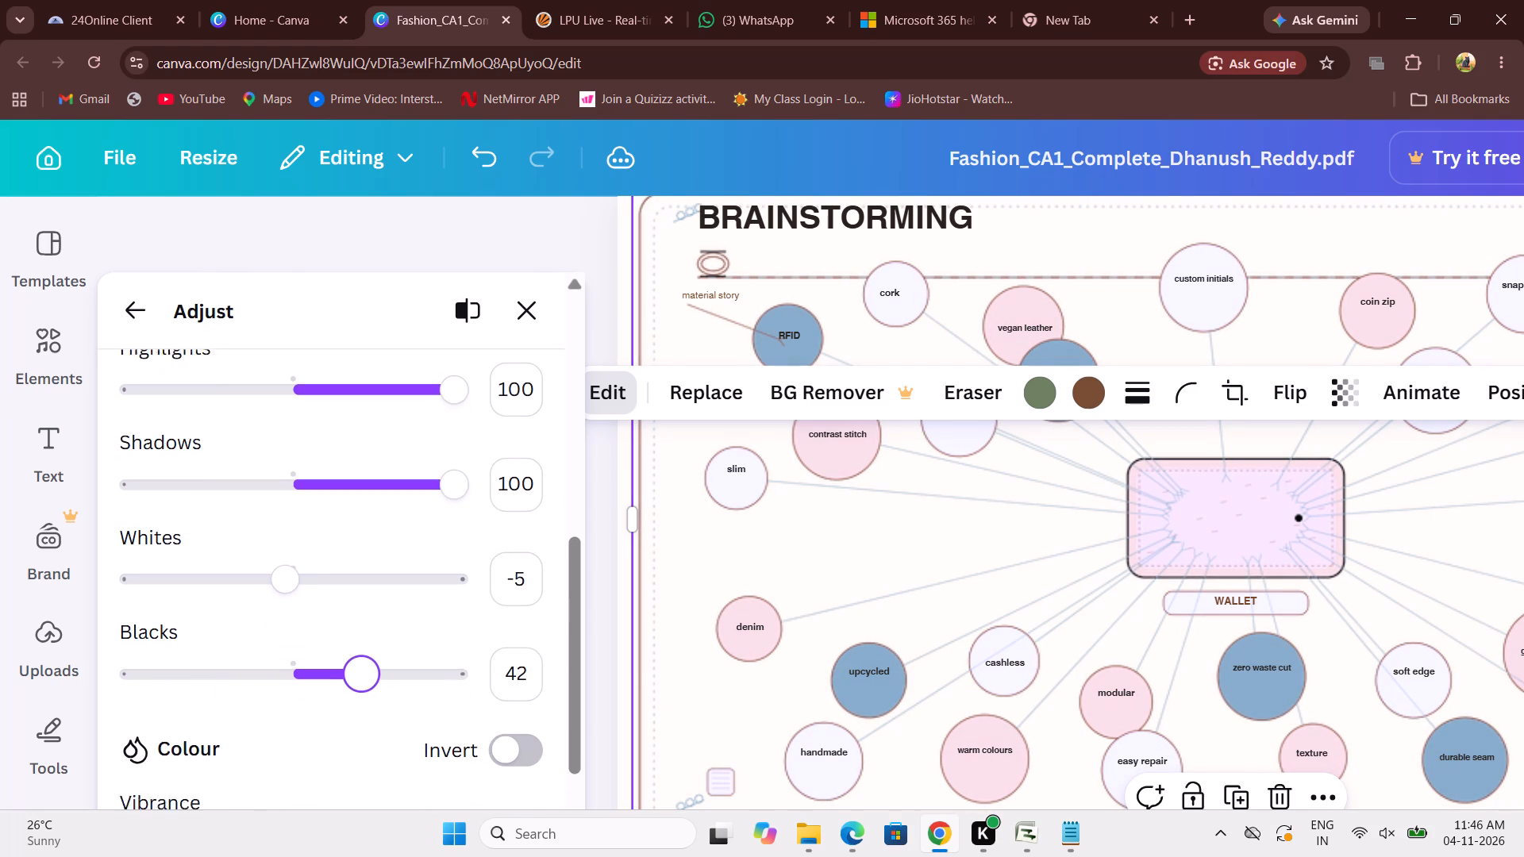
pyautogui.scroll(-2, 362, 706)
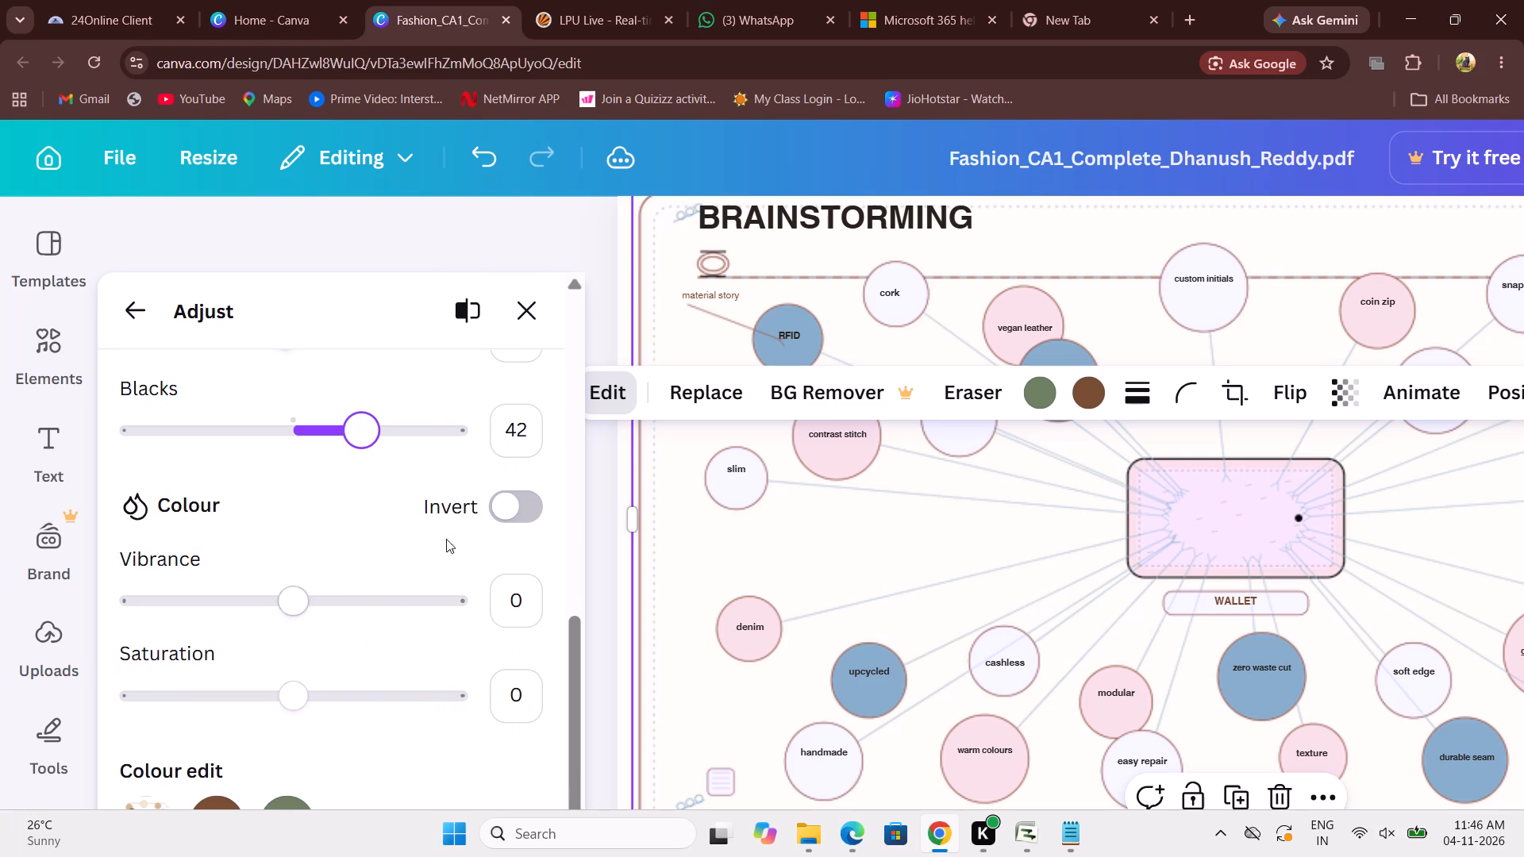
pyautogui.click(519, 504)
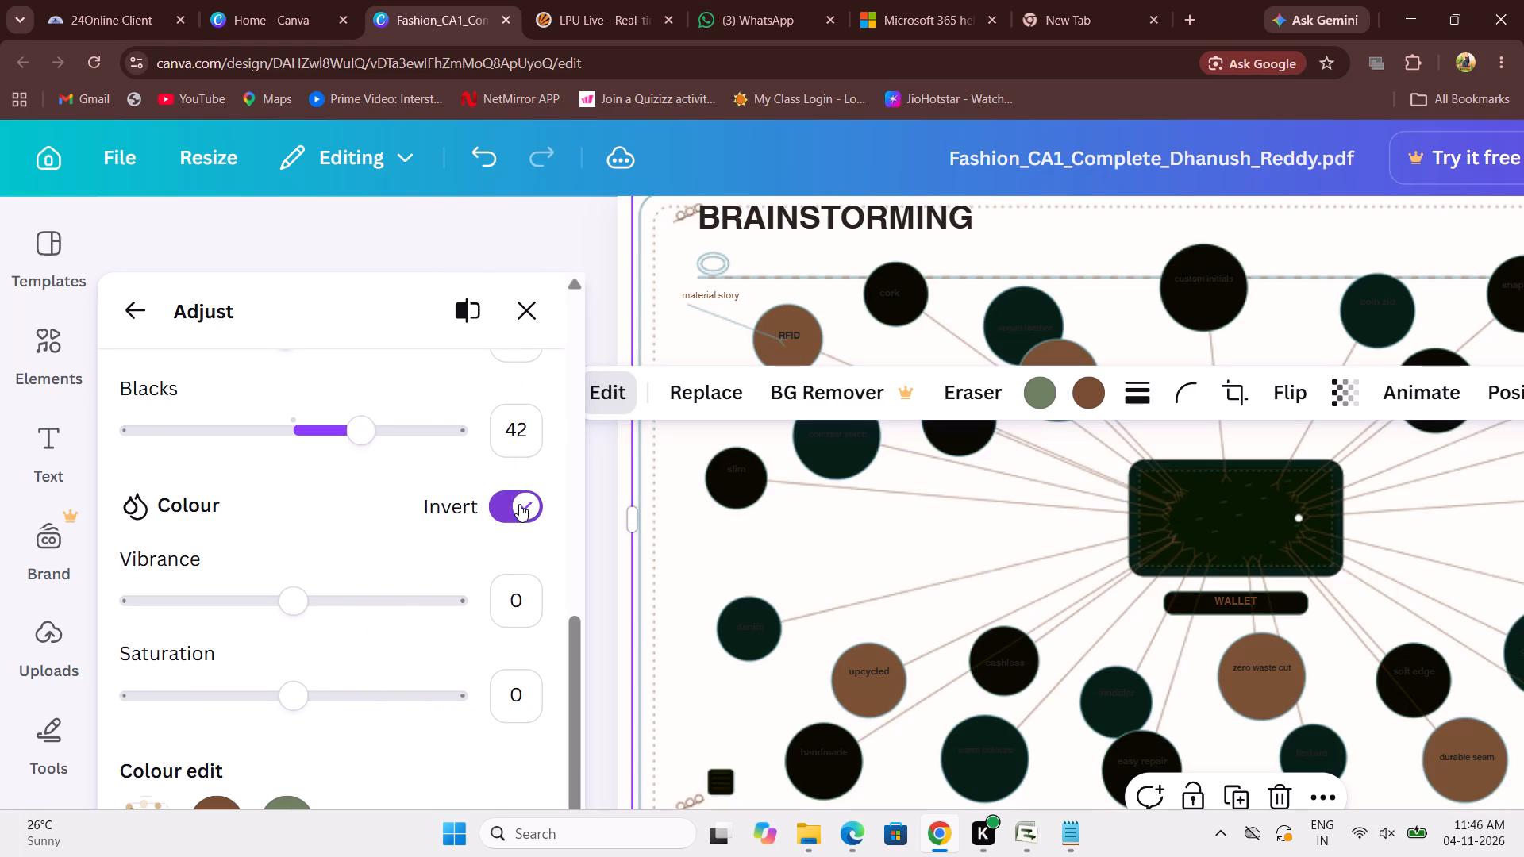
pyautogui.click(519, 504)
pyautogui.moveTo(295, 607); pyautogui.dragTo(271, 653)
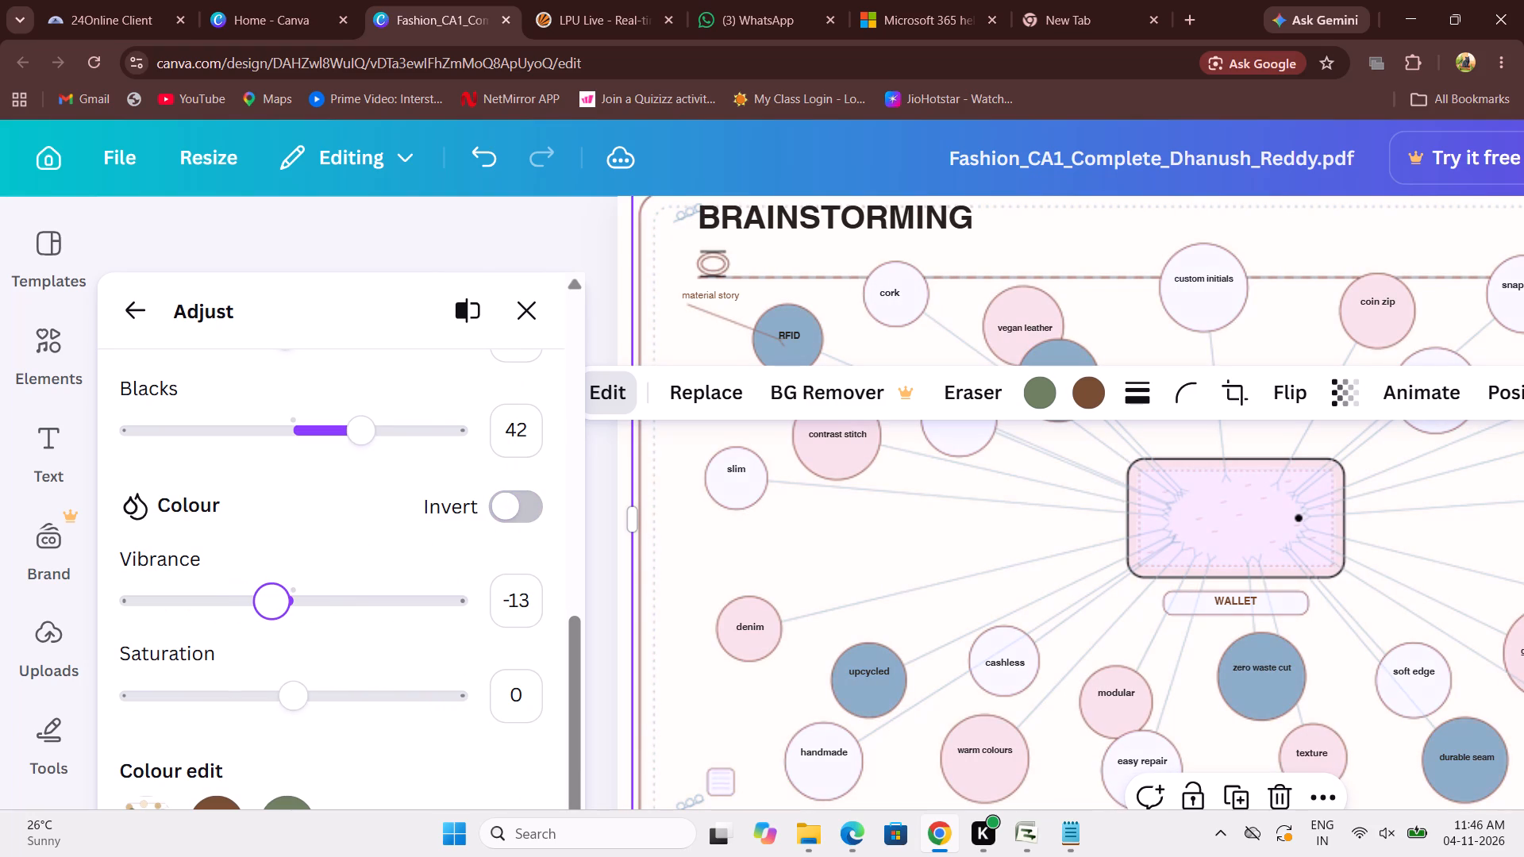
pyautogui.moveTo(271, 653); pyautogui.dragTo(329, 655)
pyautogui.click(298, 712)
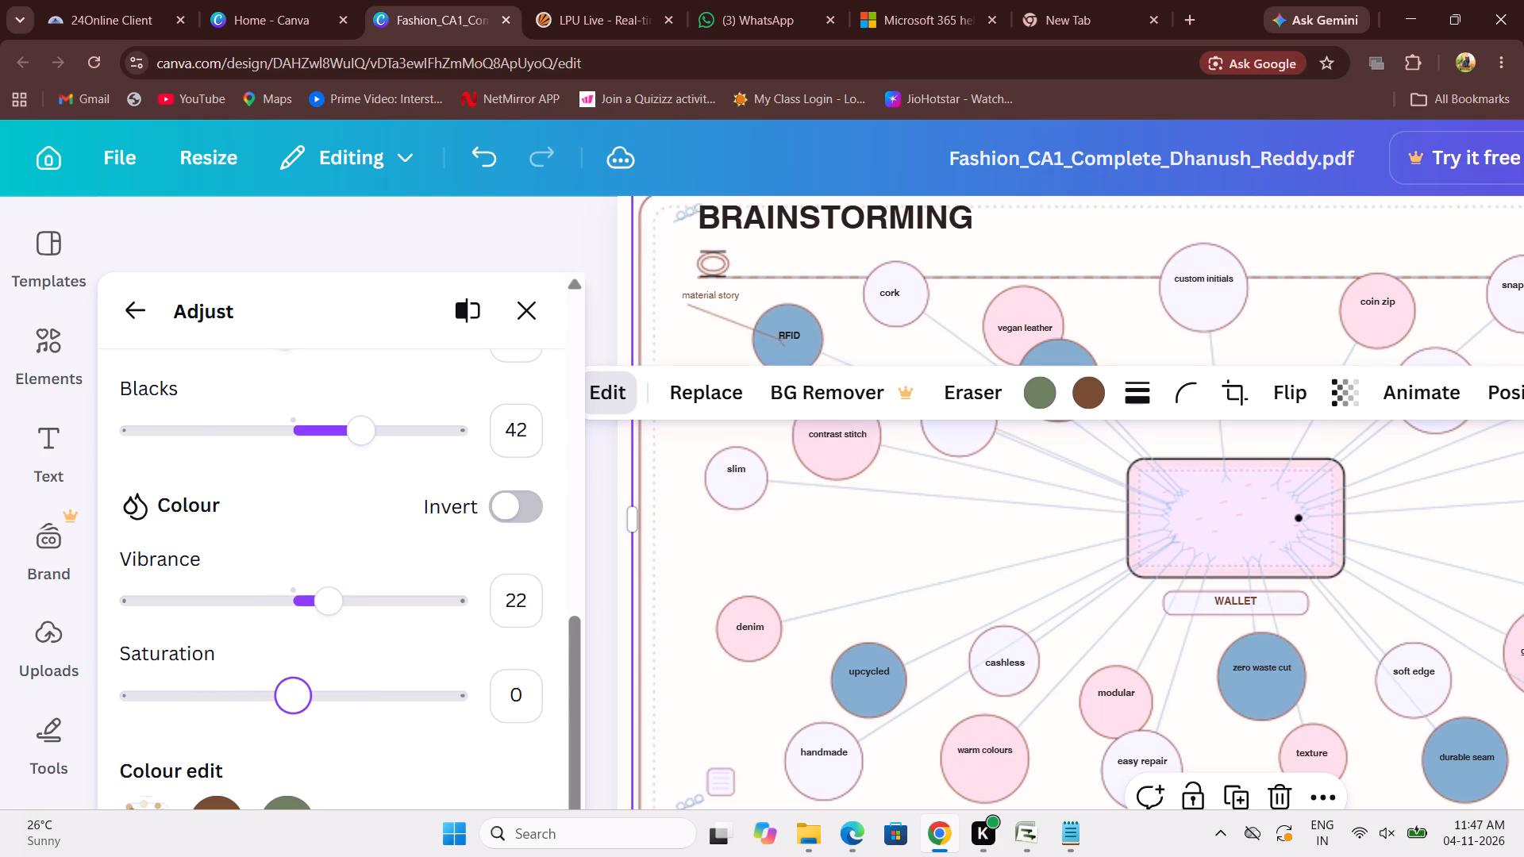
# Edit the brainstorming graphic's green colour, setting its hue to -100.
pyautogui.scroll(-2, 299, 717)
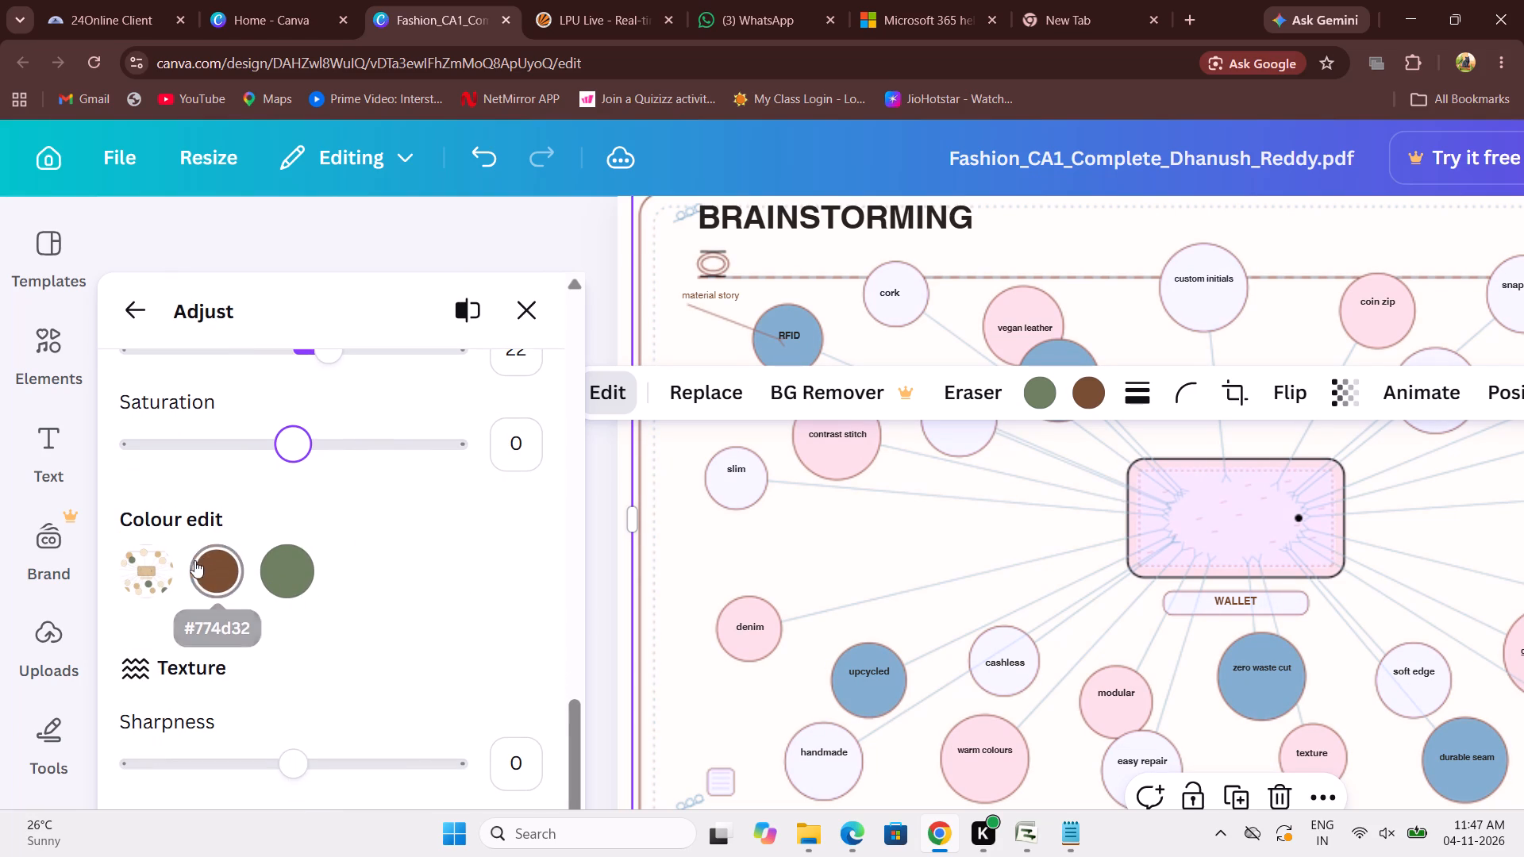
pyautogui.click(308, 568)
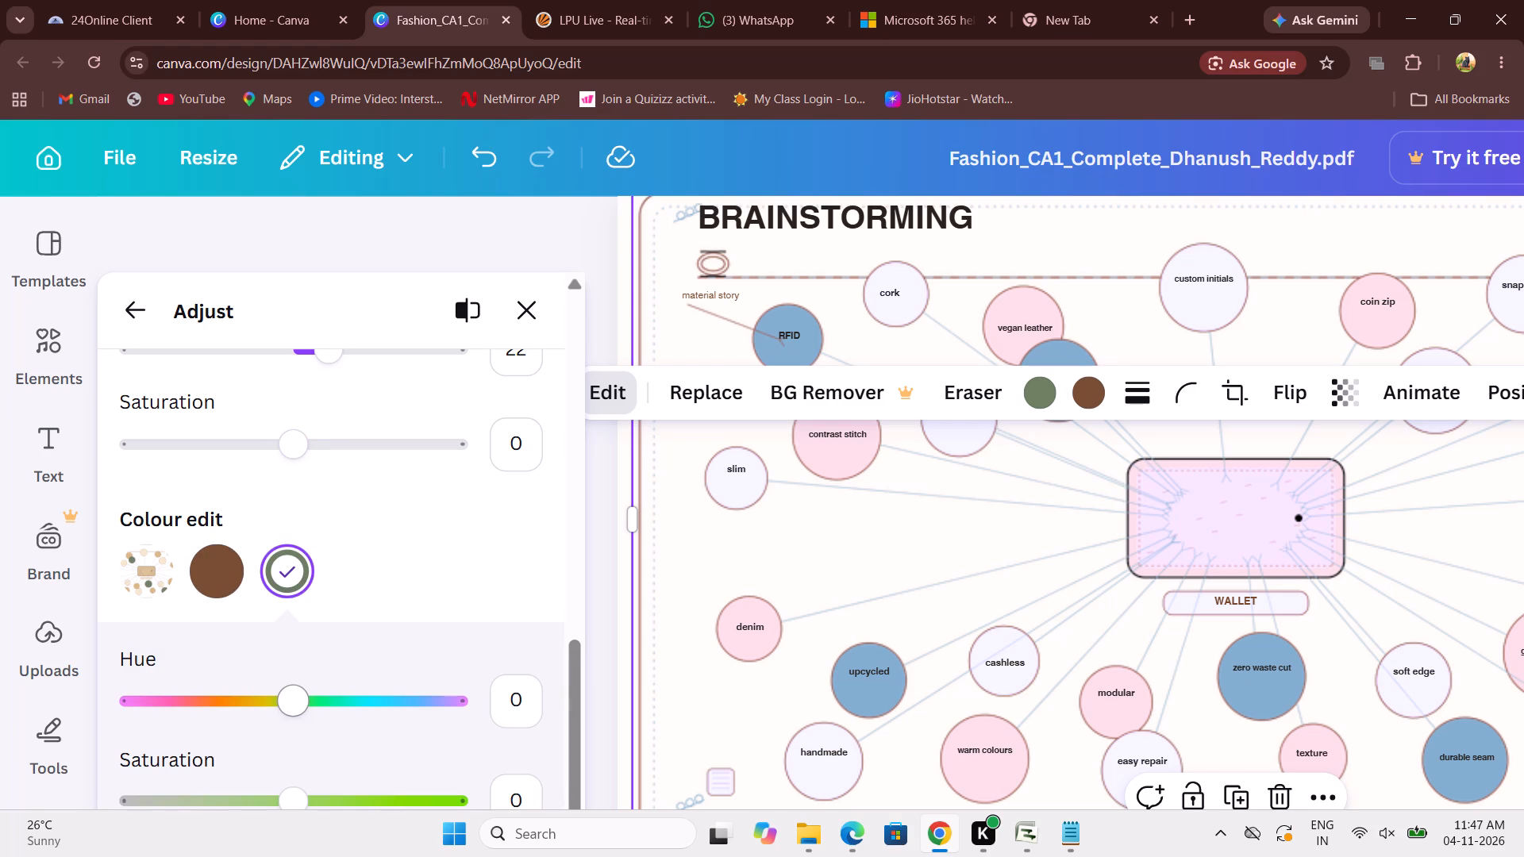
pyautogui.moveTo(295, 705); pyautogui.dragTo(432, 706)
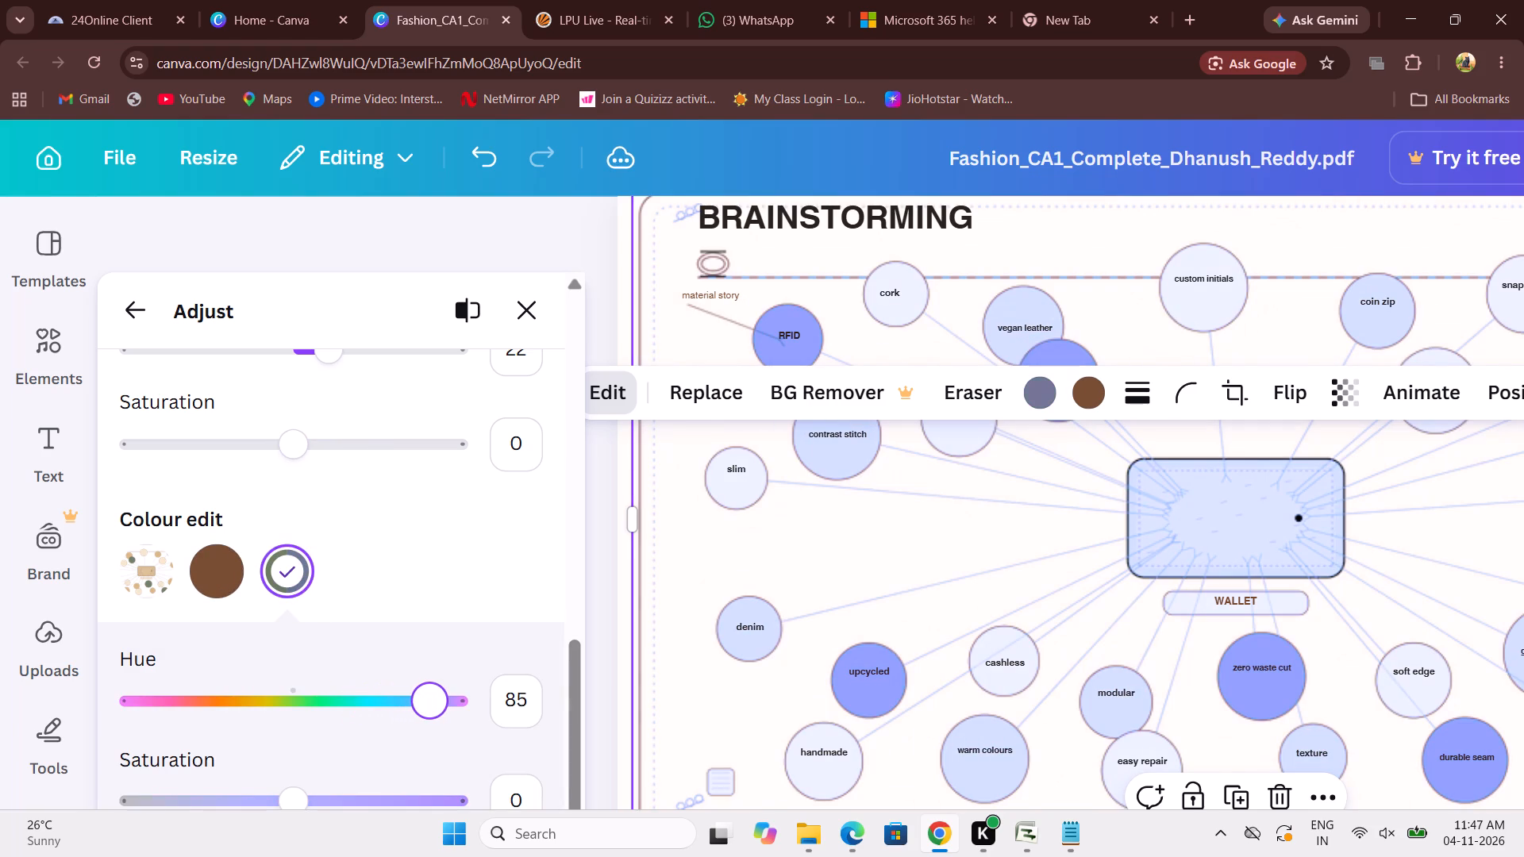
pyautogui.moveTo(432, 706); pyautogui.dragTo(83, 694)
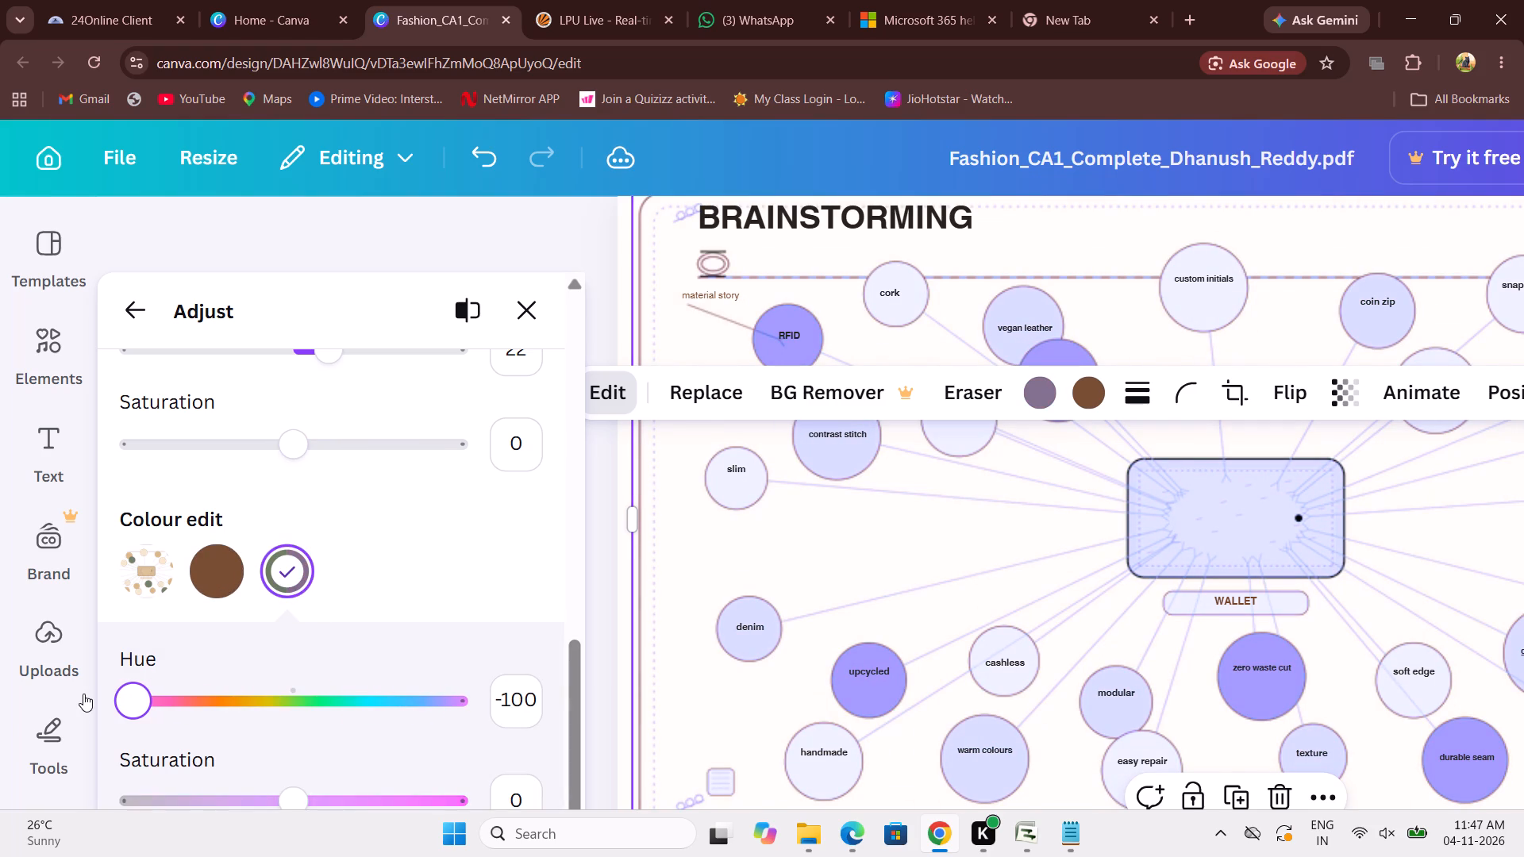
pyautogui.click(83, 694)
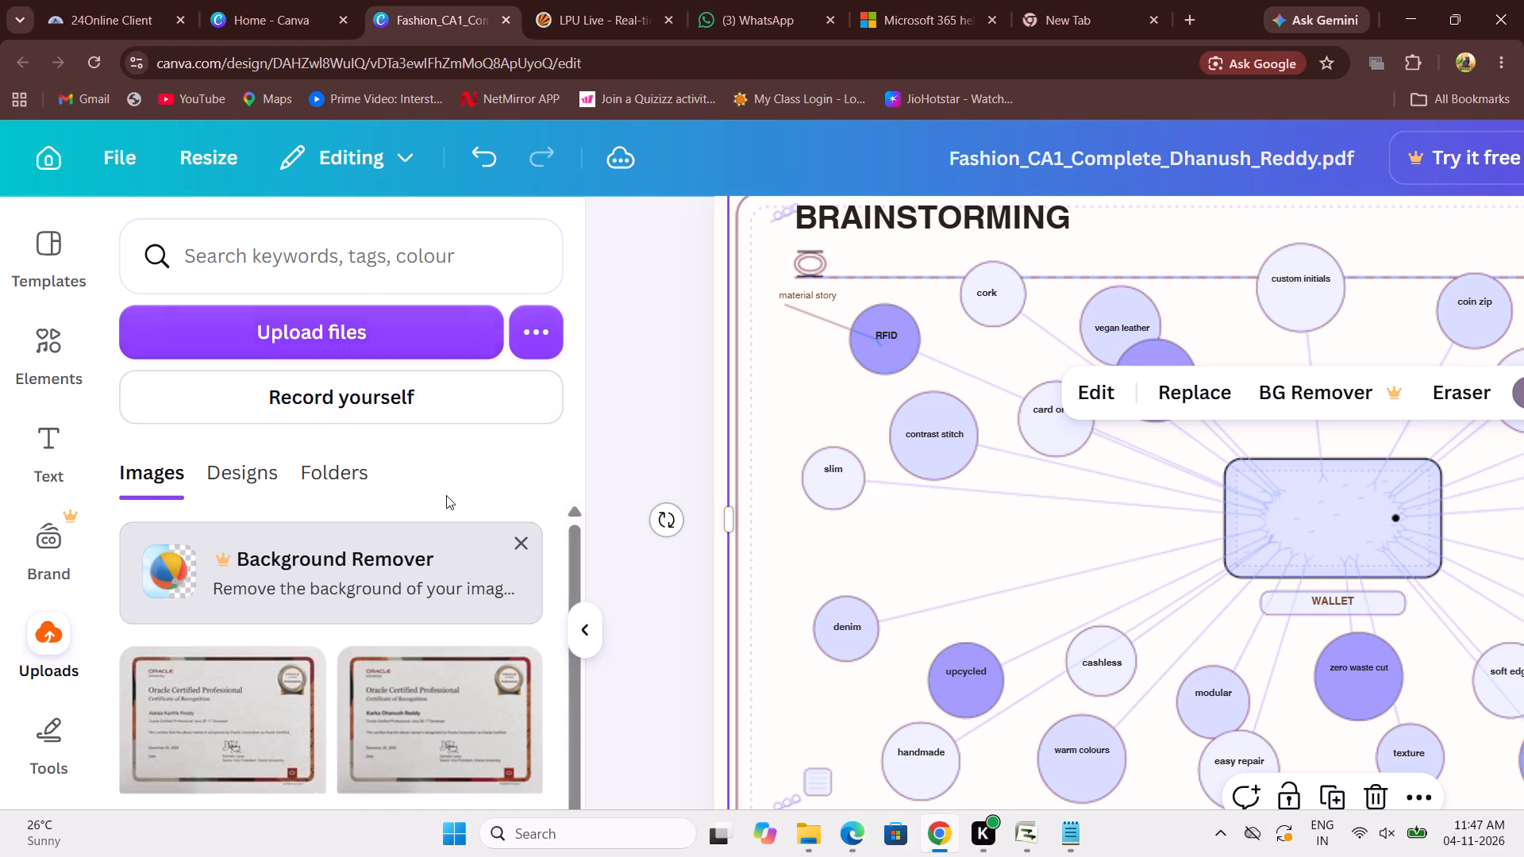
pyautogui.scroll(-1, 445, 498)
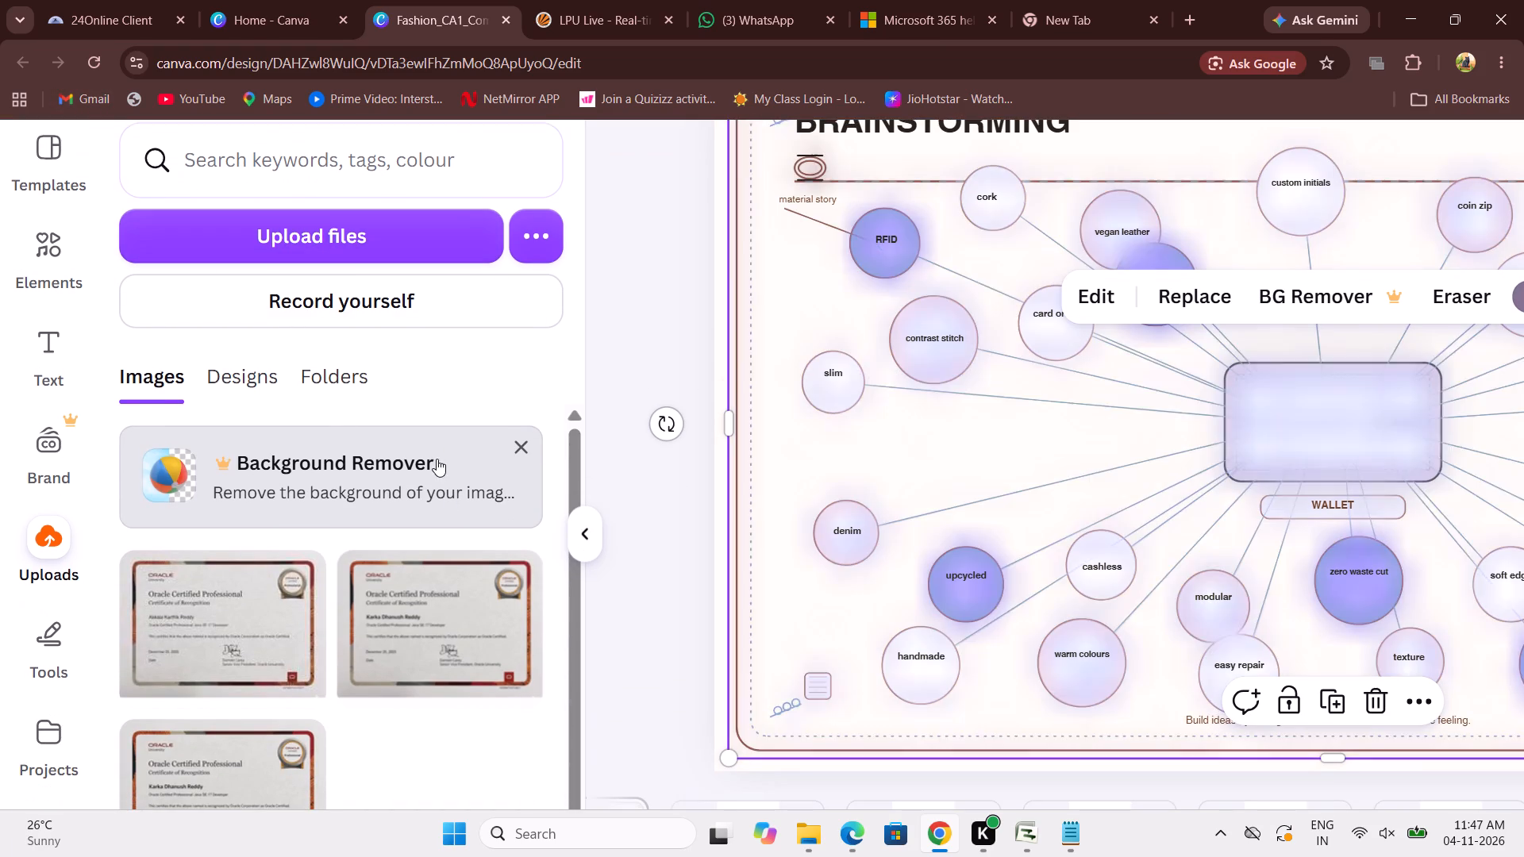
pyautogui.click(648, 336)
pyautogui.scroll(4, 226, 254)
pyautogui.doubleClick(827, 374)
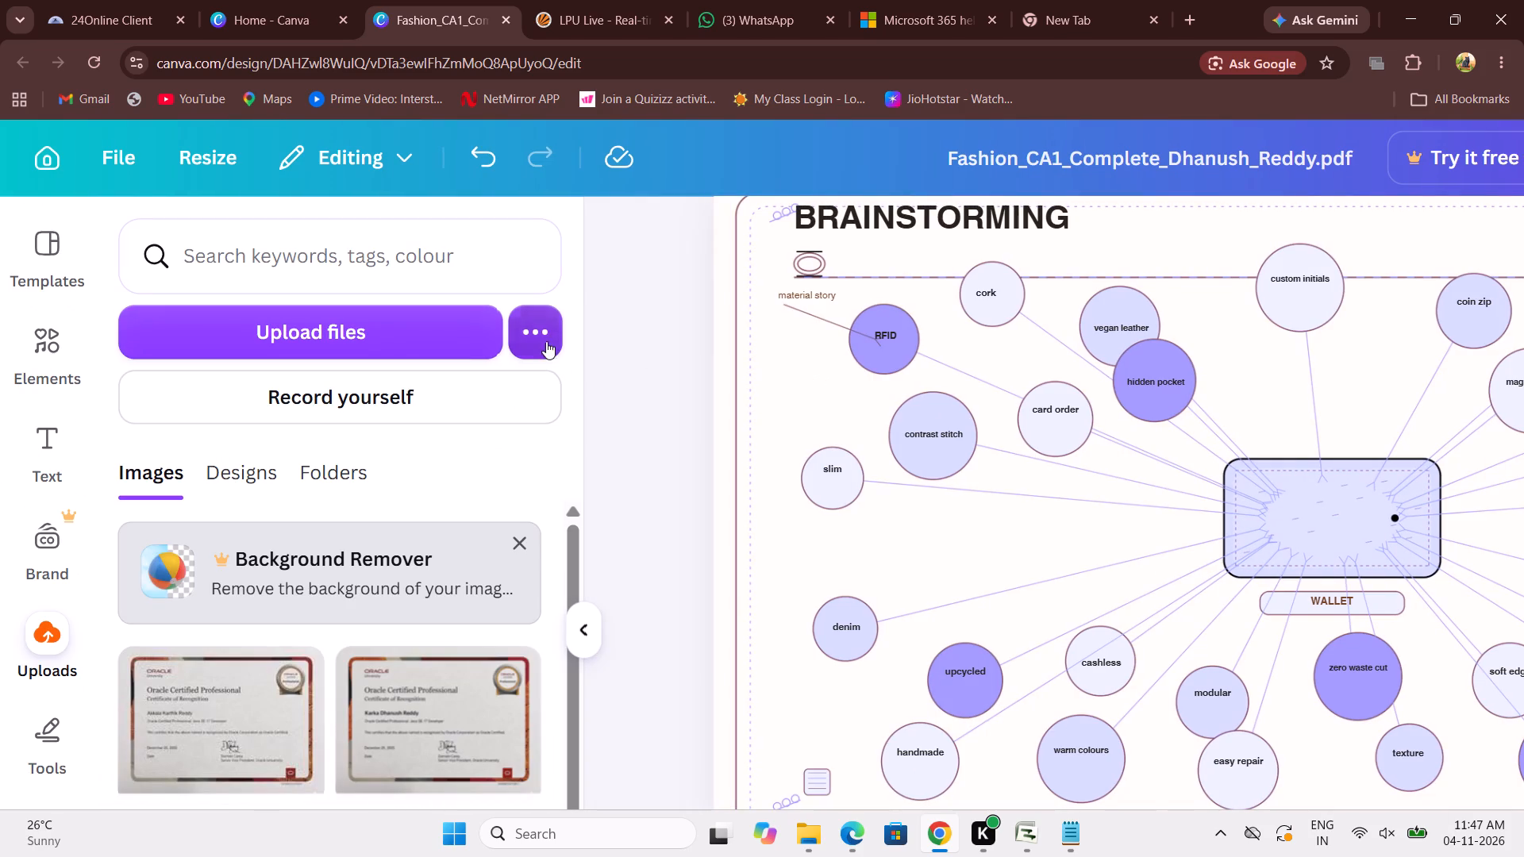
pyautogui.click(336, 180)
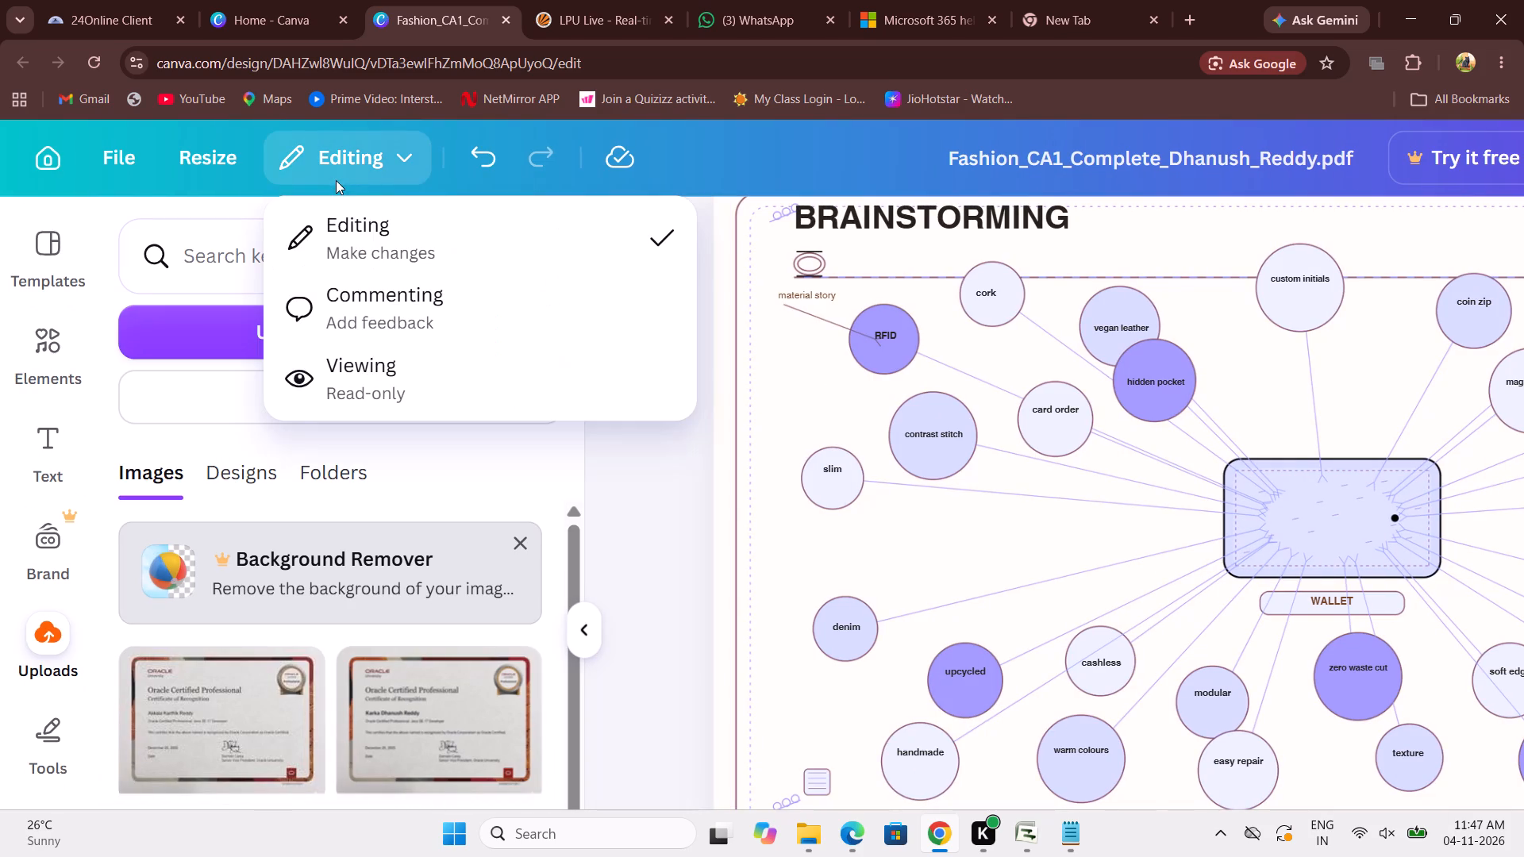
# Keep the design in Editing mode and dismiss the Background Remover promotion above the uploaded images.
pyautogui.click(370, 244)
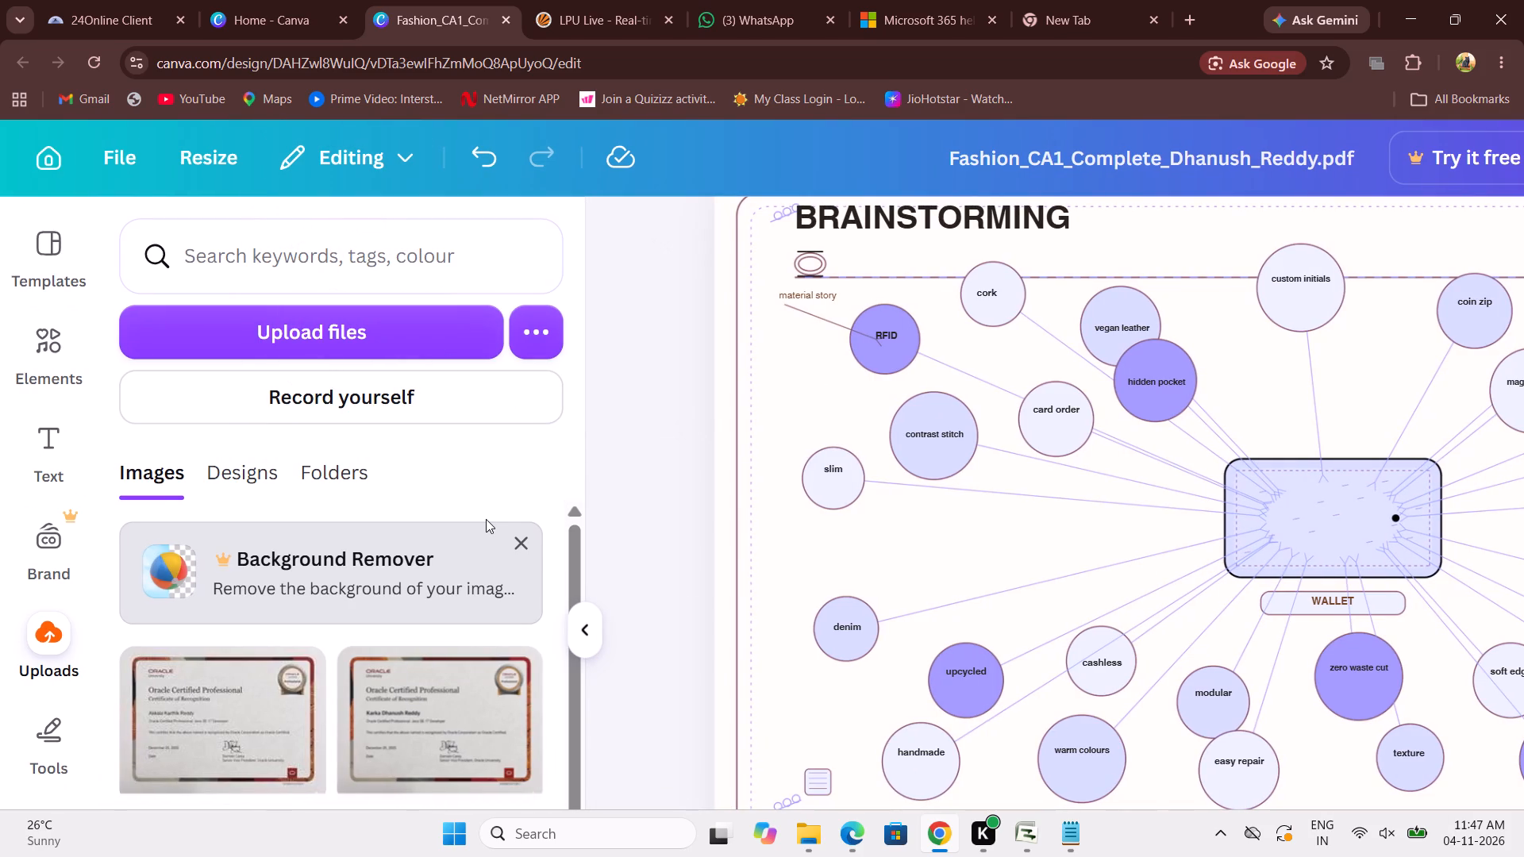
pyautogui.click(514, 544)
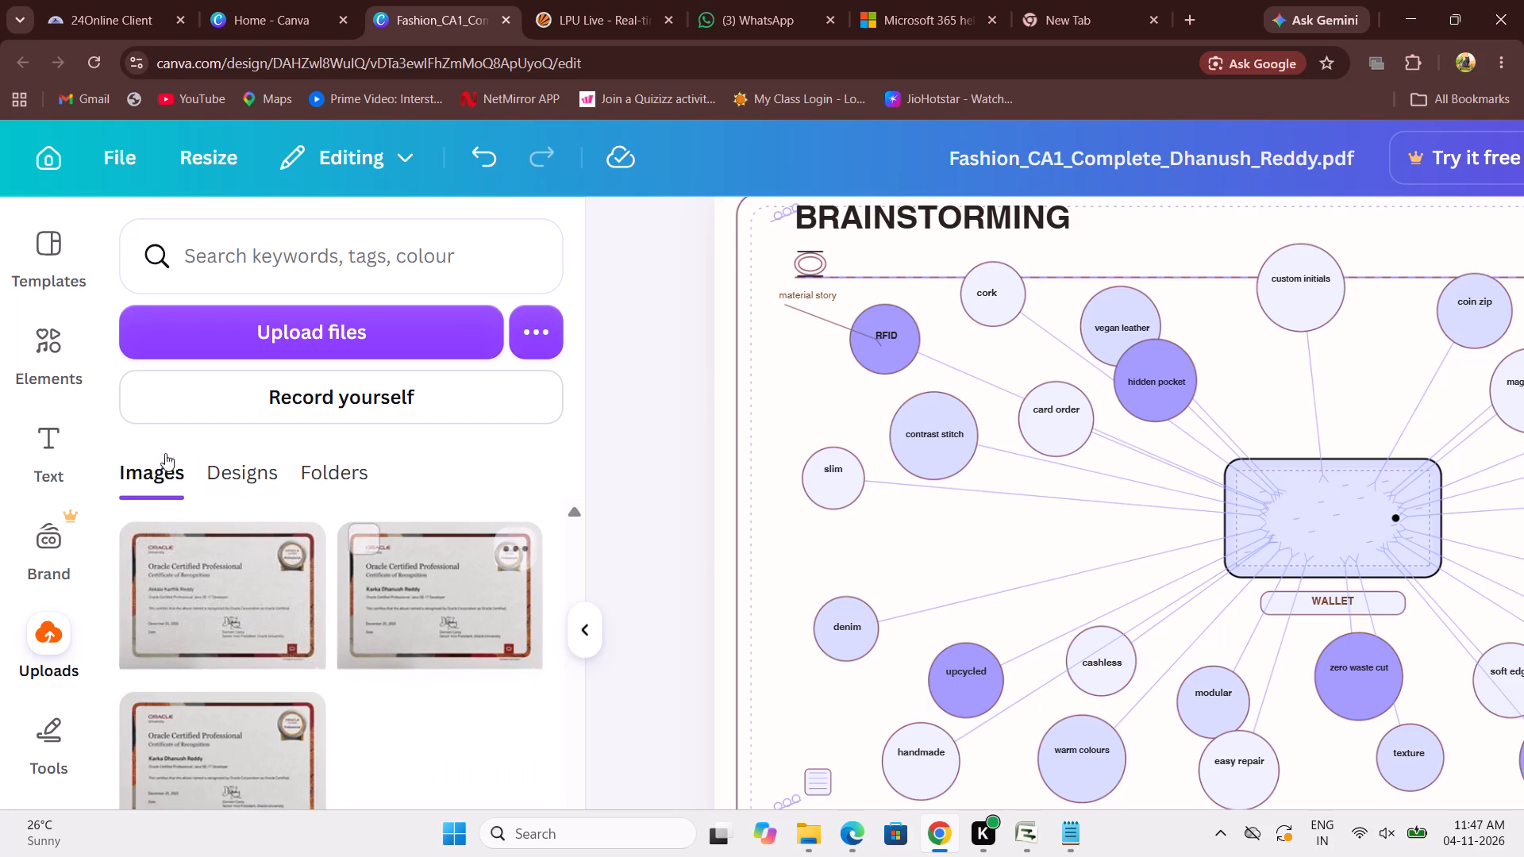
# Open the Brand Kit and look over its asset categories, from guidelines and brand templates to logos and colours.
pyautogui.click(78, 451)
pyautogui.click(58, 524)
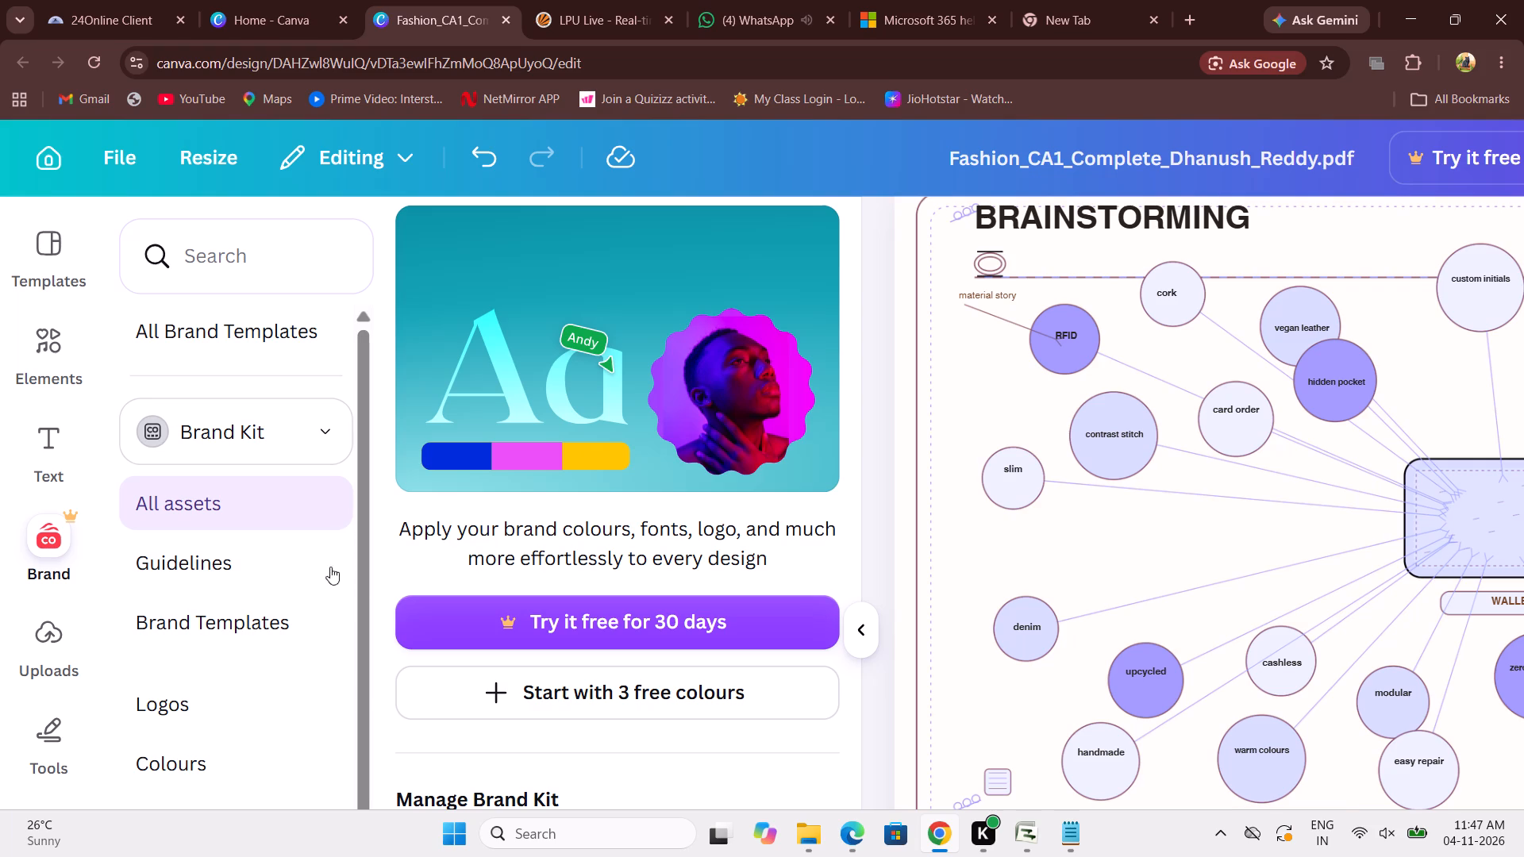
pyautogui.moveTo(325, 594); pyautogui.dragTo(317, 605)
pyautogui.moveTo(317, 605); pyautogui.dragTo(310, 616)
pyautogui.moveTo(310, 616); pyautogui.dragTo(295, 632)
pyautogui.moveTo(295, 632); pyautogui.dragTo(314, 613)
pyautogui.moveTo(314, 613); pyautogui.dragTo(319, 606)
pyautogui.moveTo(319, 606); pyautogui.dragTo(318, 607)
pyautogui.moveTo(318, 607); pyautogui.dragTo(302, 628)
pyautogui.moveTo(302, 628); pyautogui.dragTo(316, 628)
pyautogui.moveTo(316, 628); pyautogui.dragTo(311, 715)
pyautogui.moveTo(311, 715); pyautogui.dragTo(298, 754)
pyautogui.moveTo(298, 754); pyautogui.dragTo(314, 718)
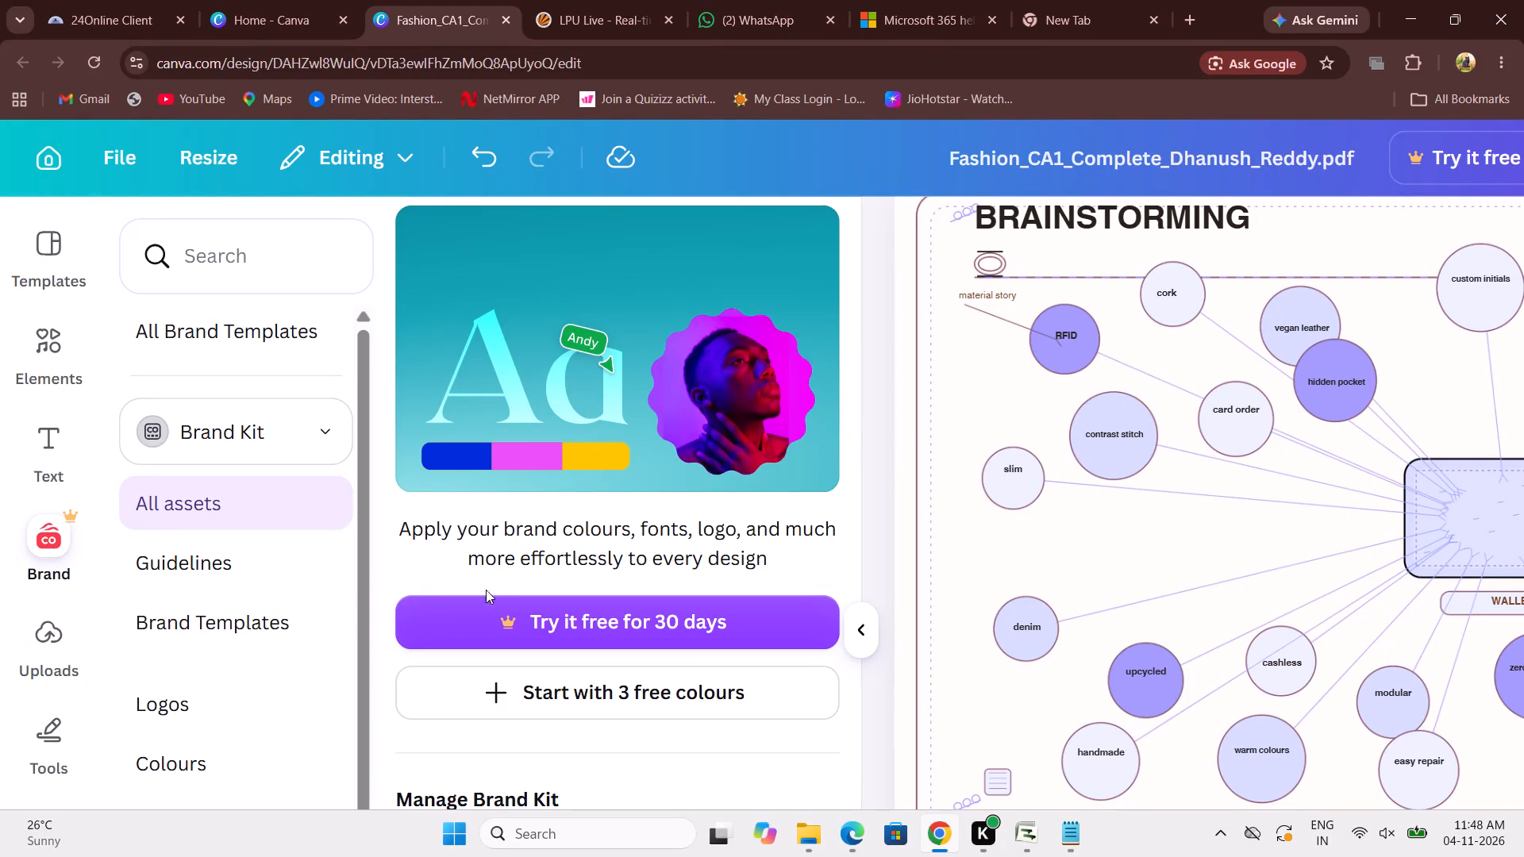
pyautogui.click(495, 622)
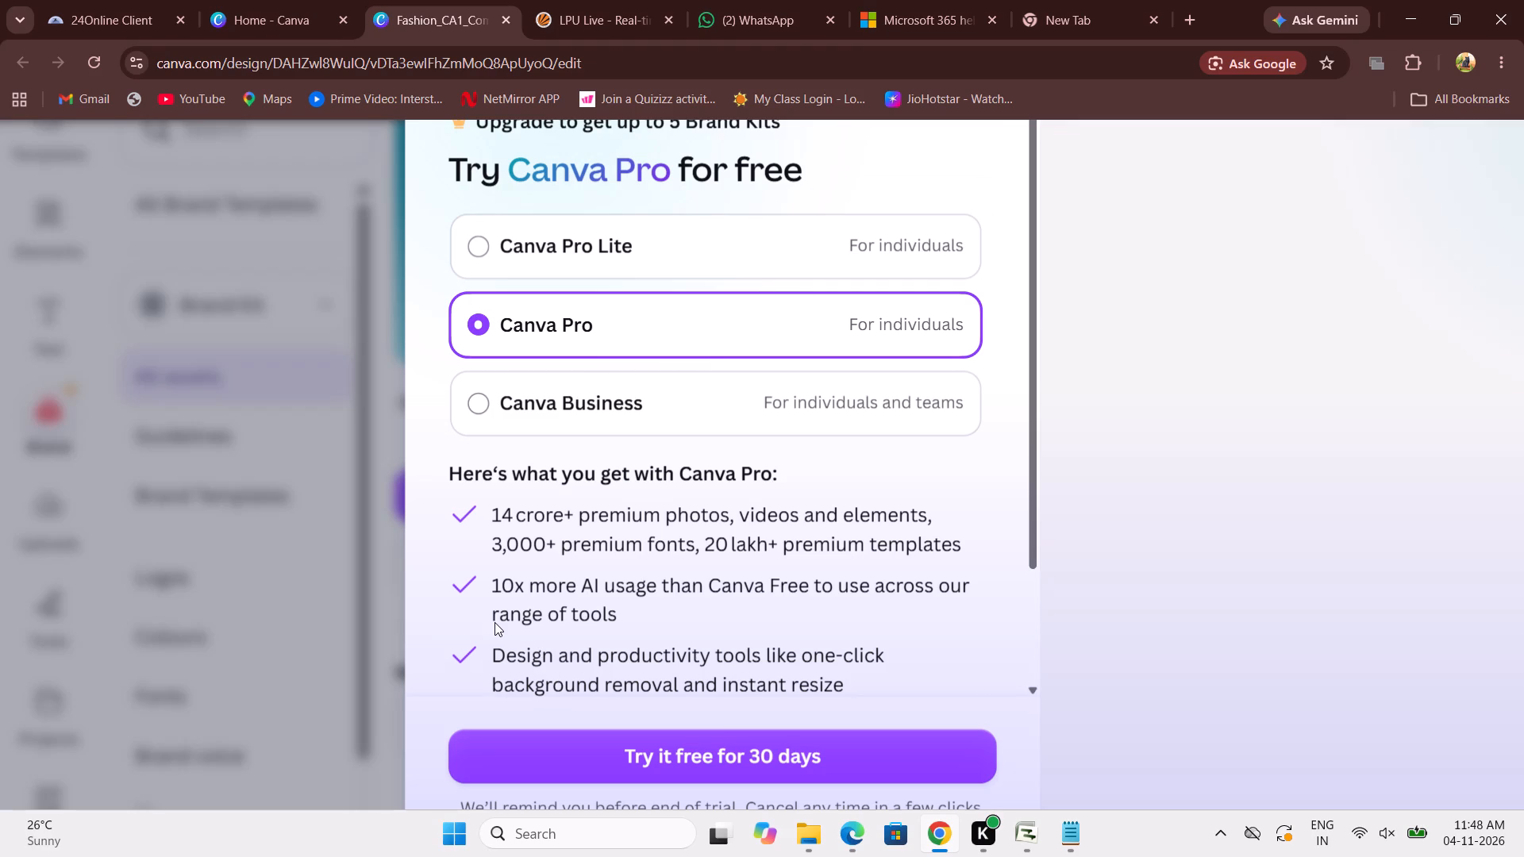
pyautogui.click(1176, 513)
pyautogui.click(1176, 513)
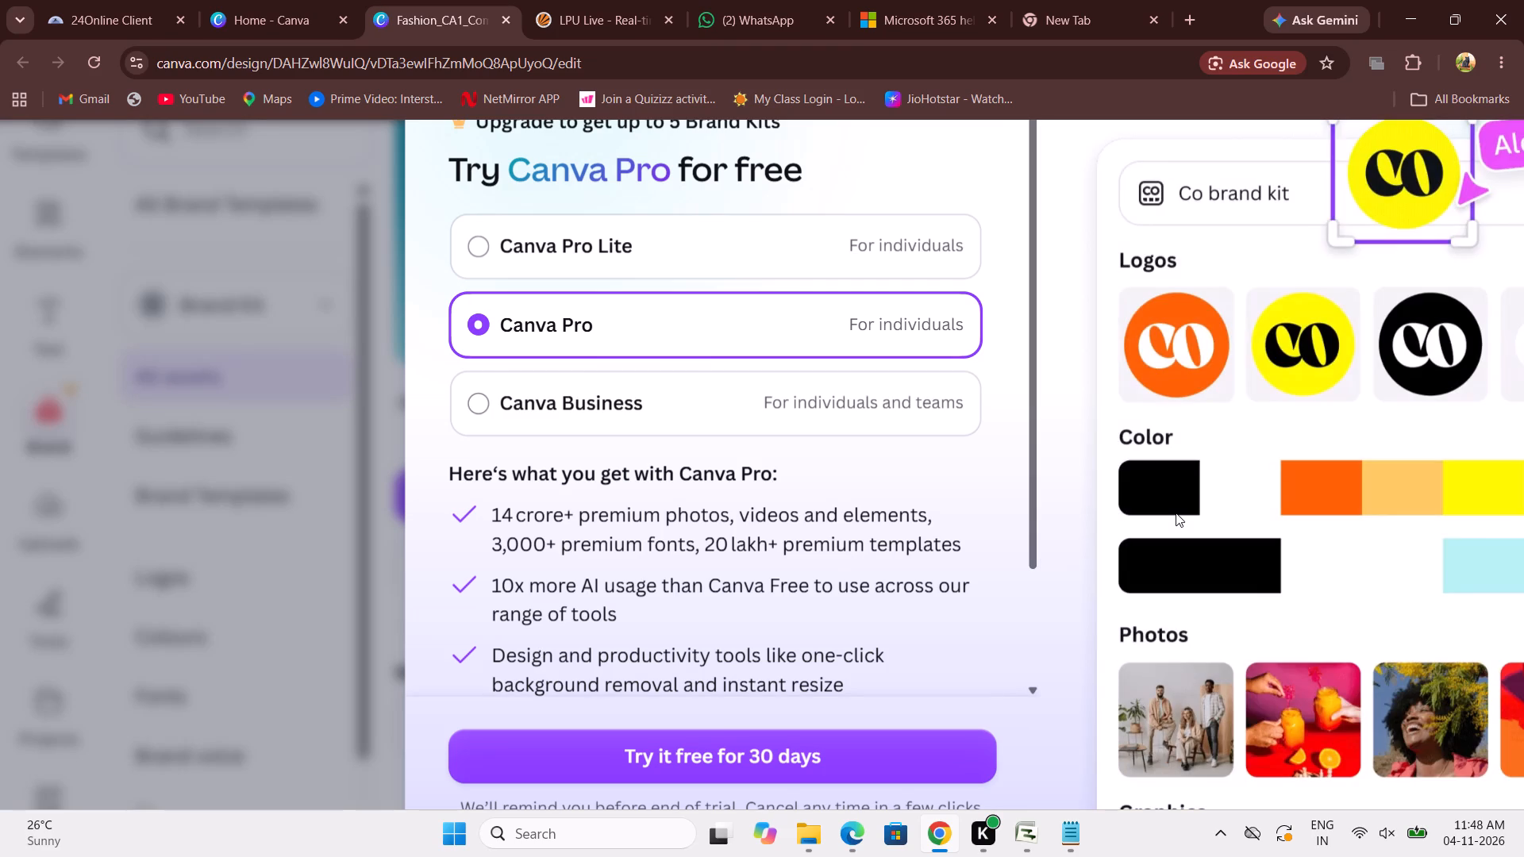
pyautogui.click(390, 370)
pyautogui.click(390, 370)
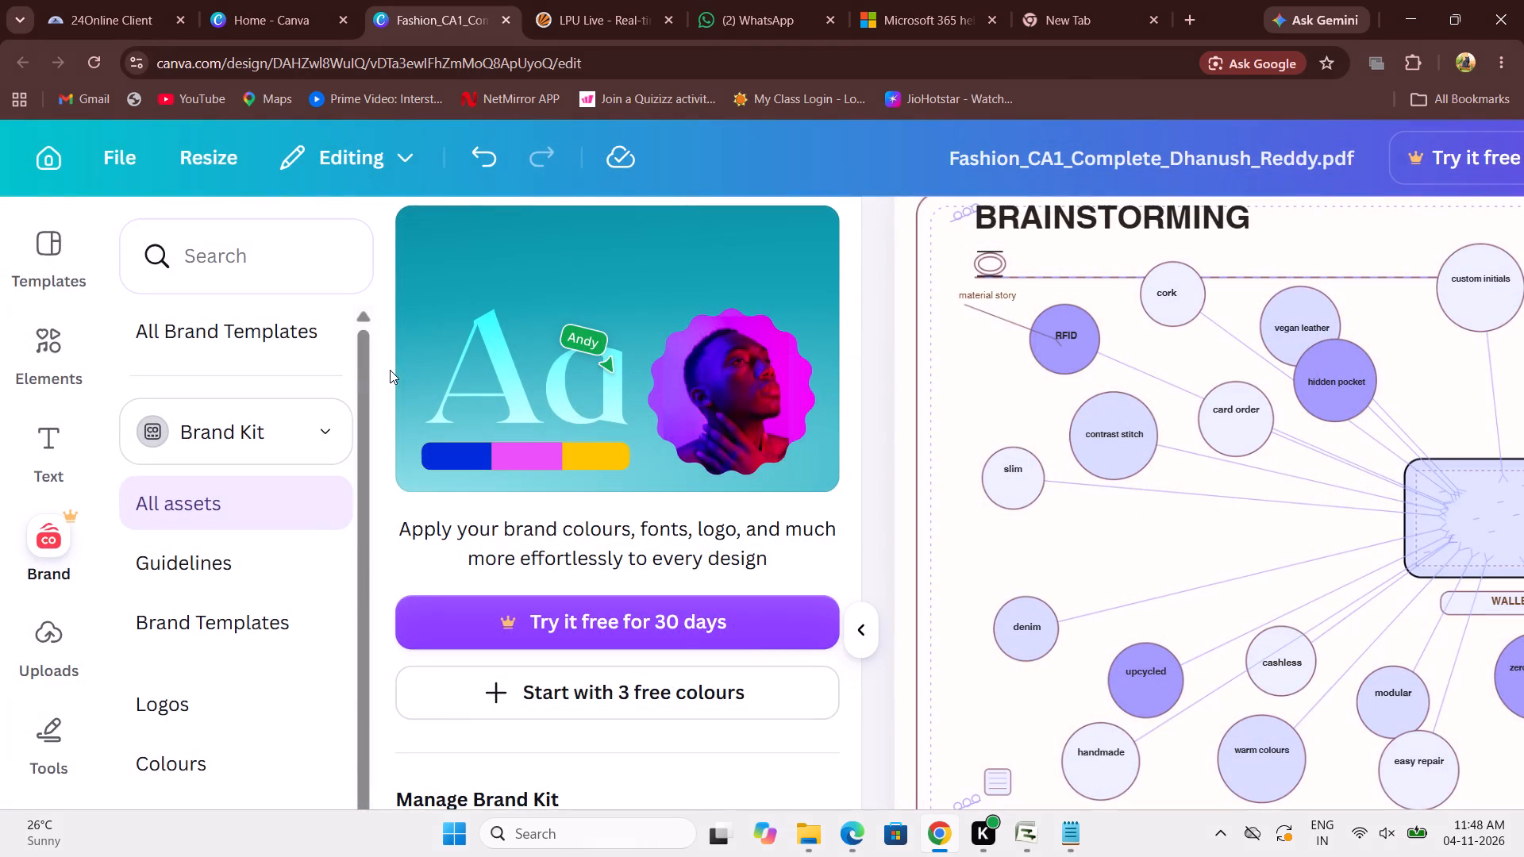
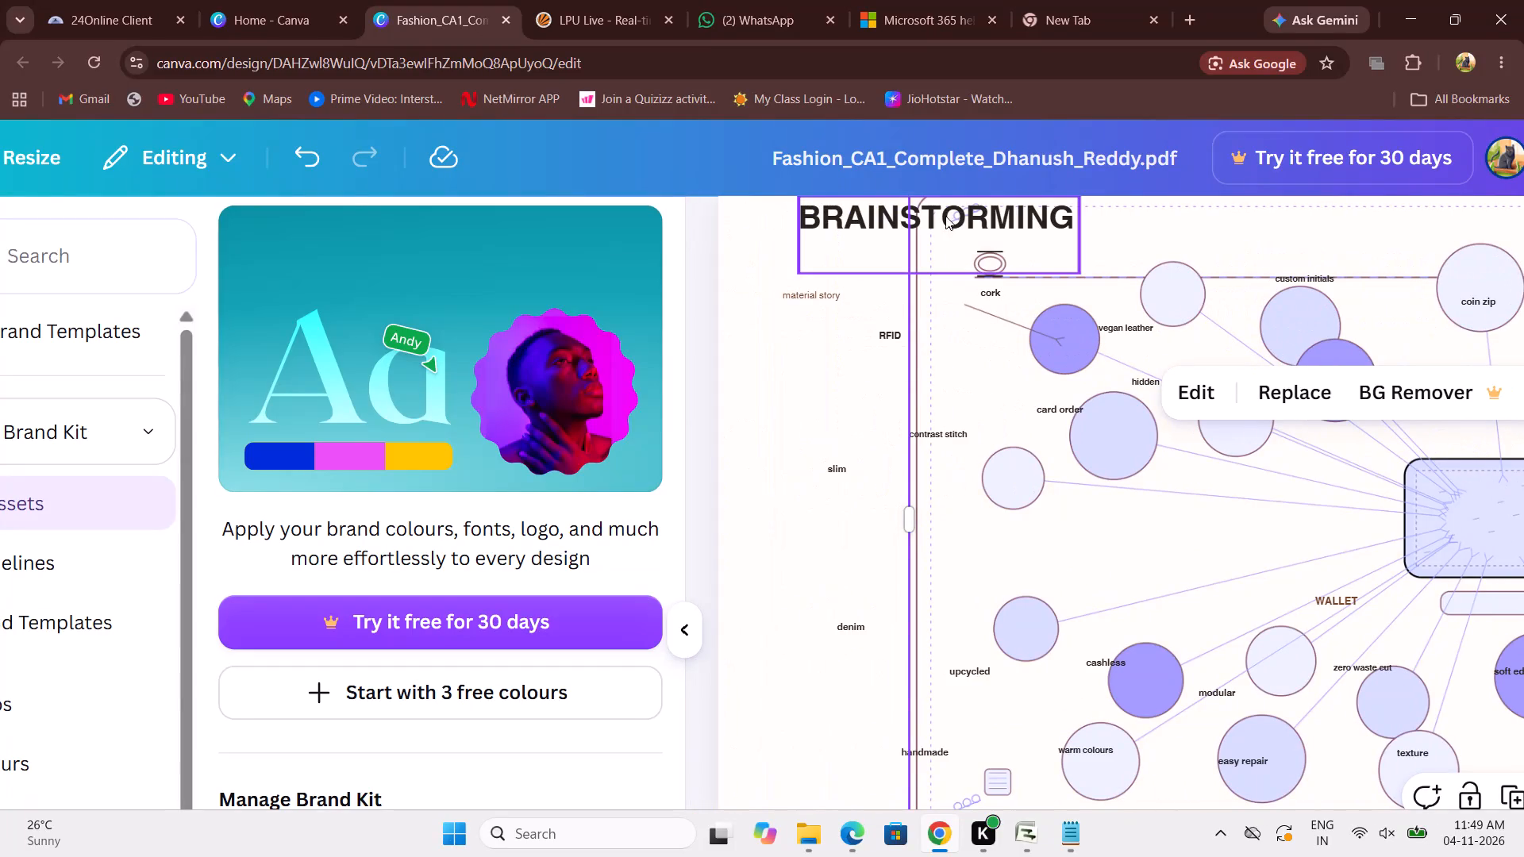
# Move the brainstorming graphic on page 4 back into place so its circles sit behind their matching word labels.
pyautogui.moveTo(945, 205); pyautogui.dragTo(822, 263)
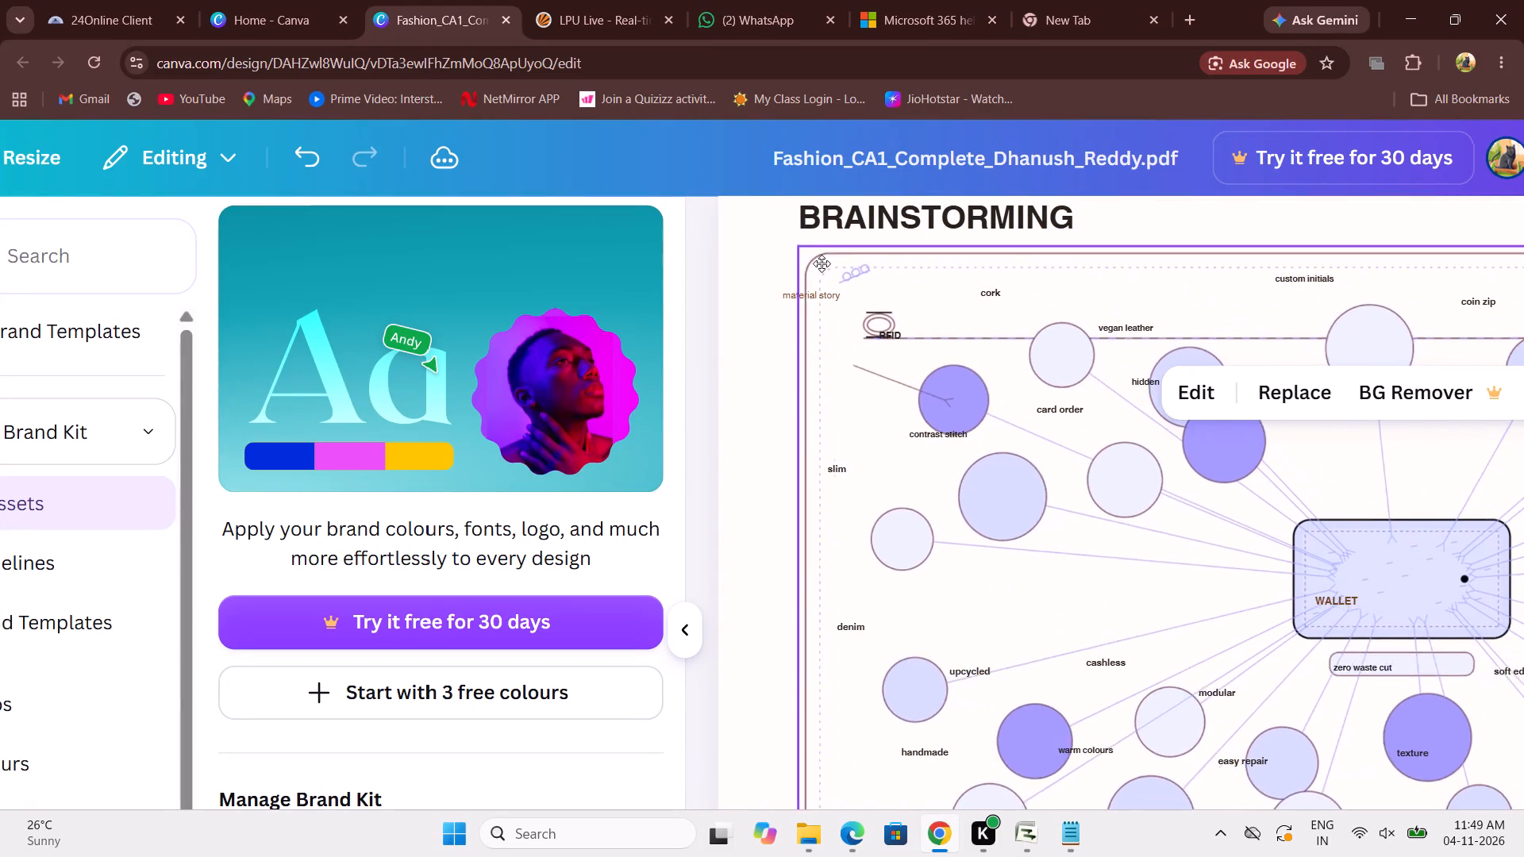
pyautogui.moveTo(822, 263); pyautogui.dragTo(761, 206)
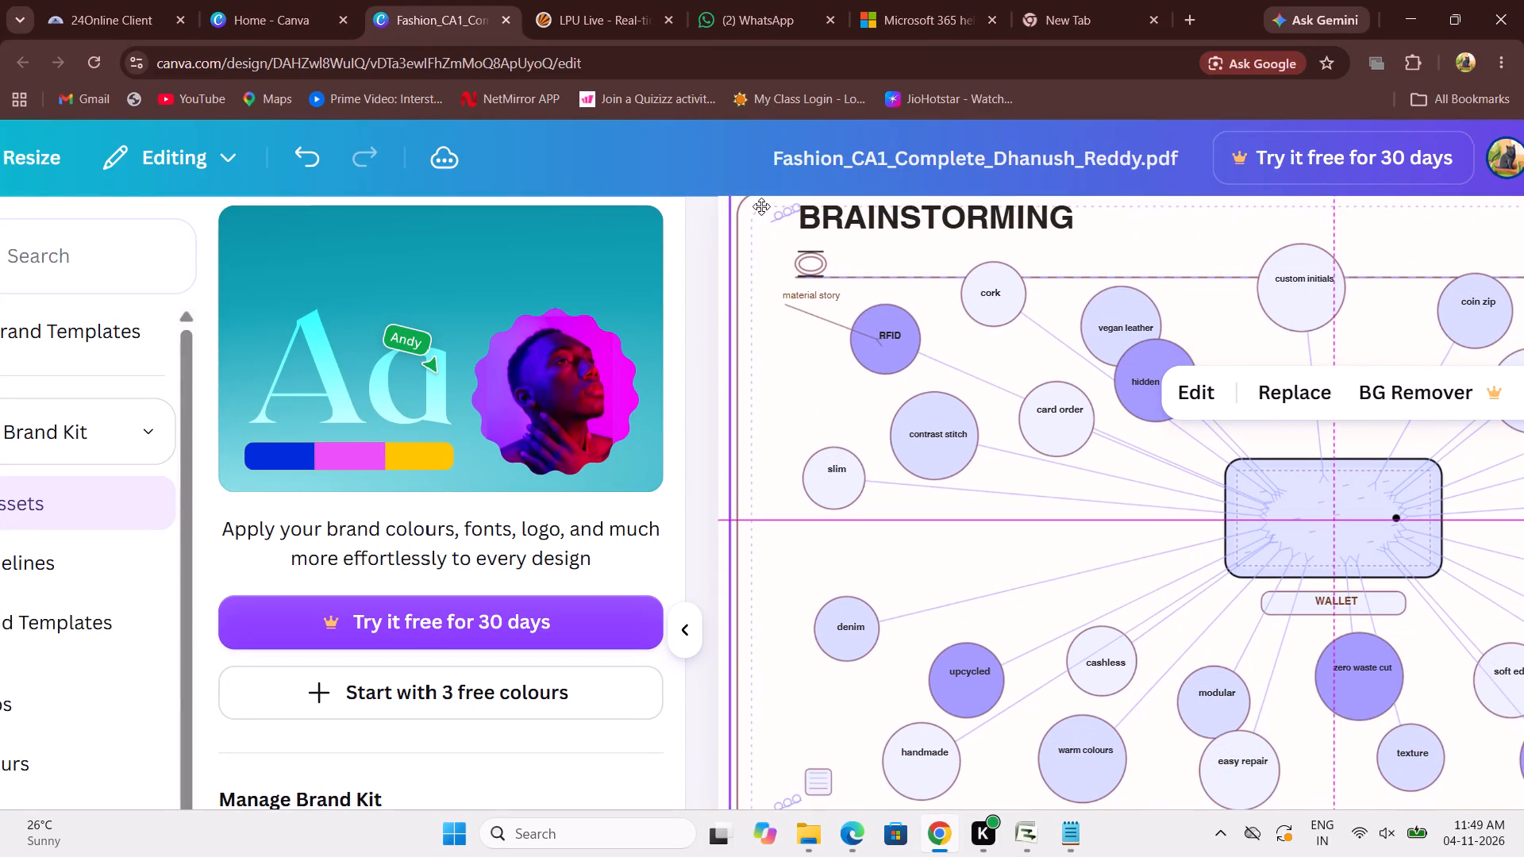
pyautogui.moveTo(761, 206); pyautogui.dragTo(760, 209)
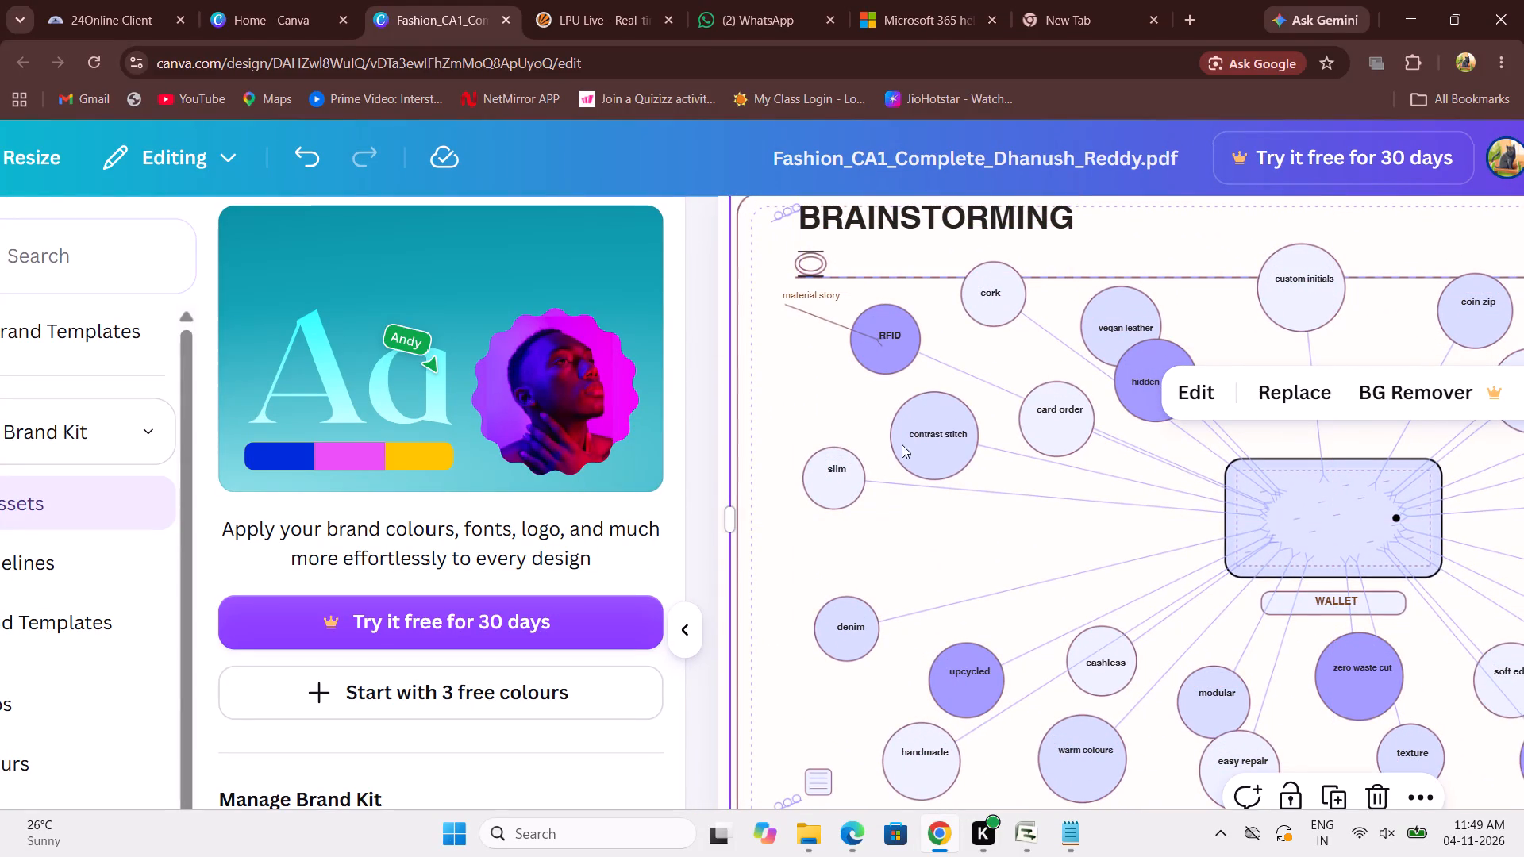
pyautogui.click(945, 525)
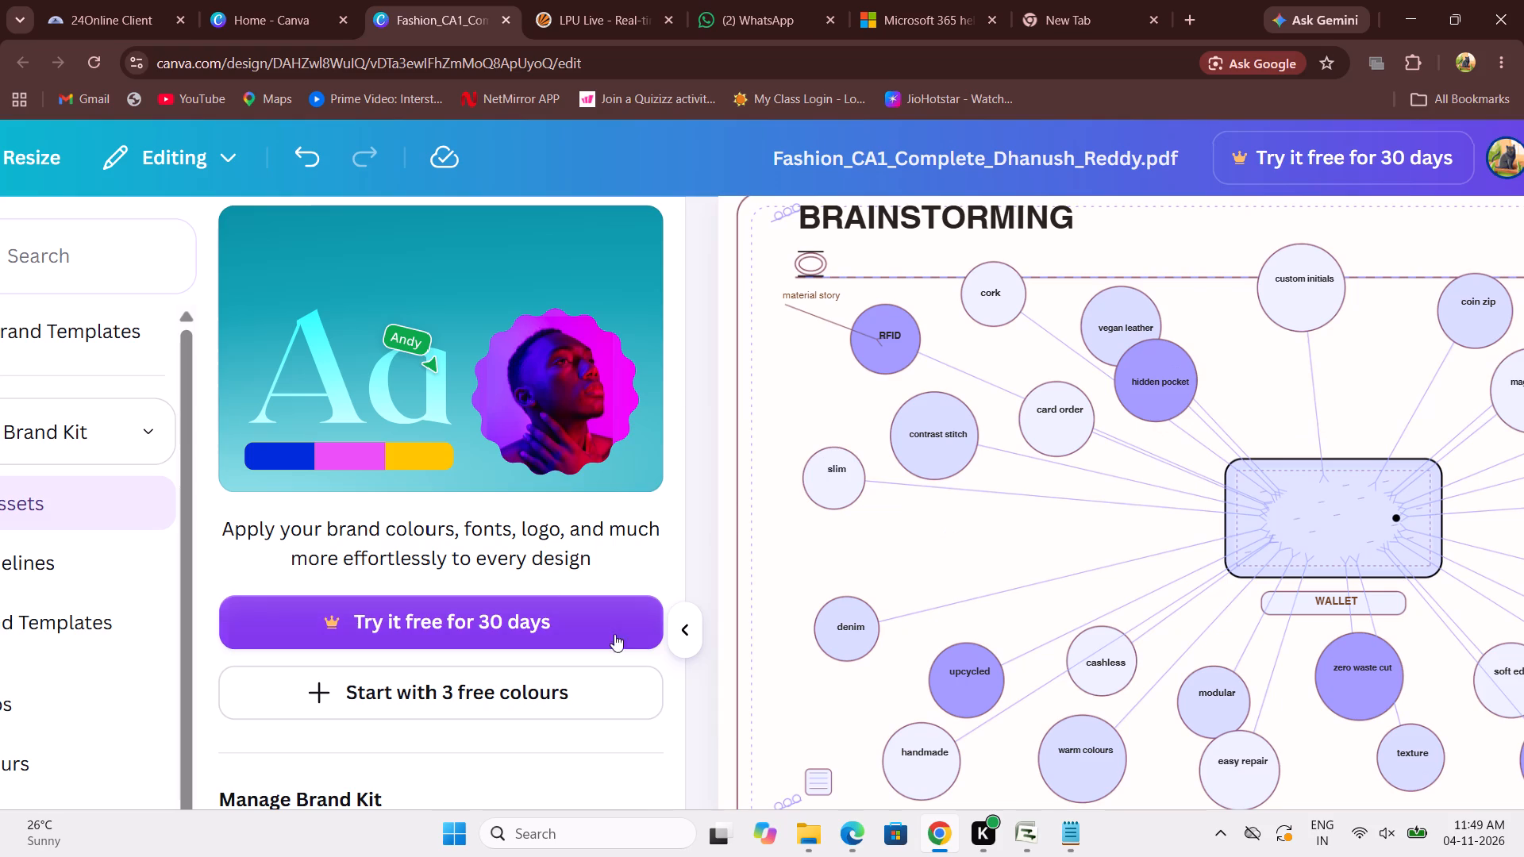
# Collapse the Brand Kit and reposition the brainstorming graphic within page 4, lining its circles and central wallet up with the text labels.
pyautogui.click(675, 640)
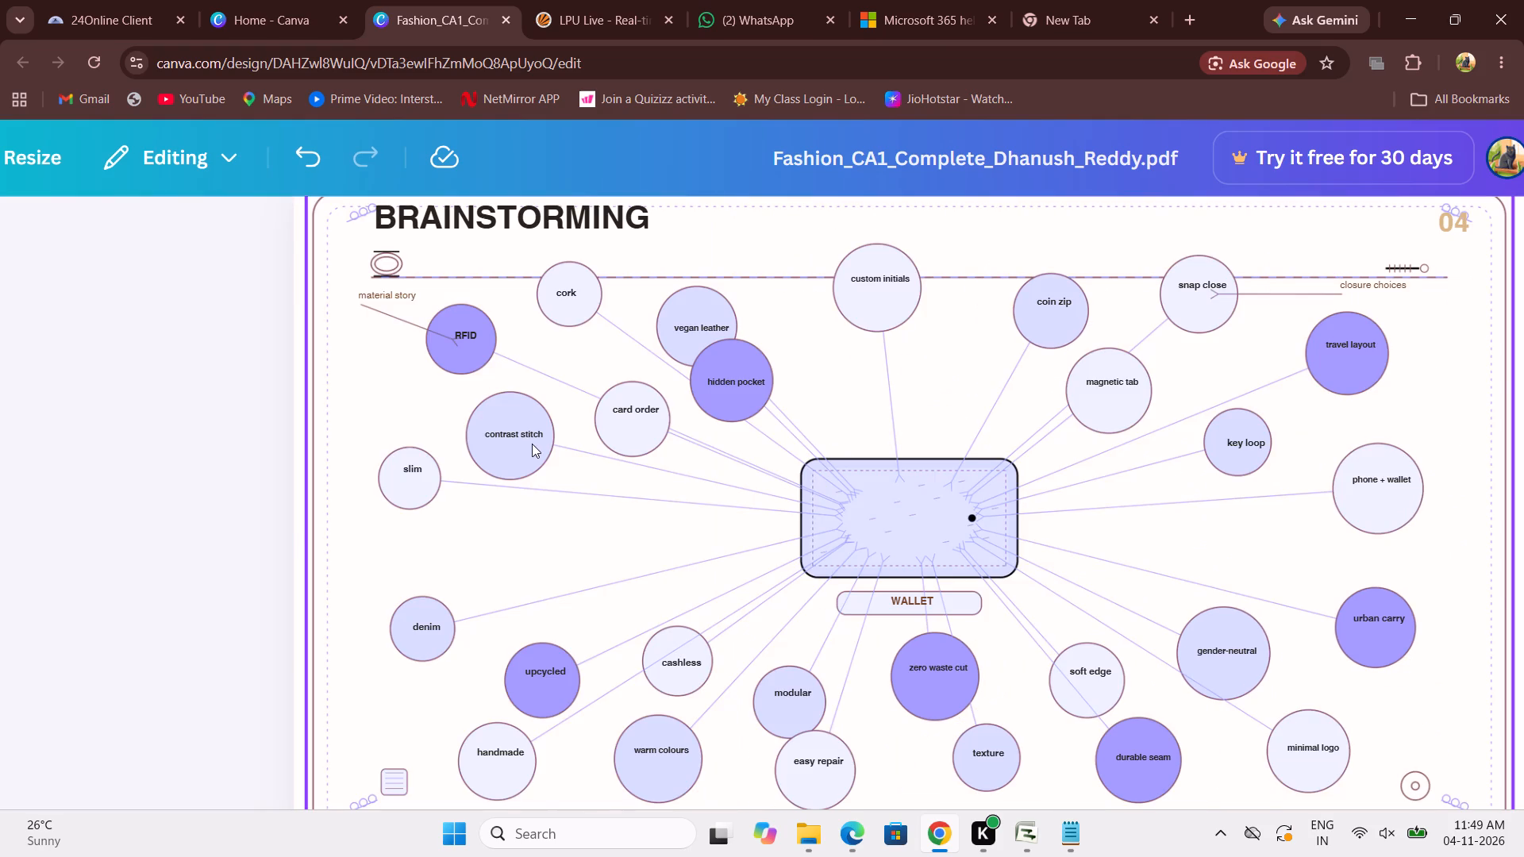
pyautogui.moveTo(531, 443); pyautogui.dragTo(436, 436)
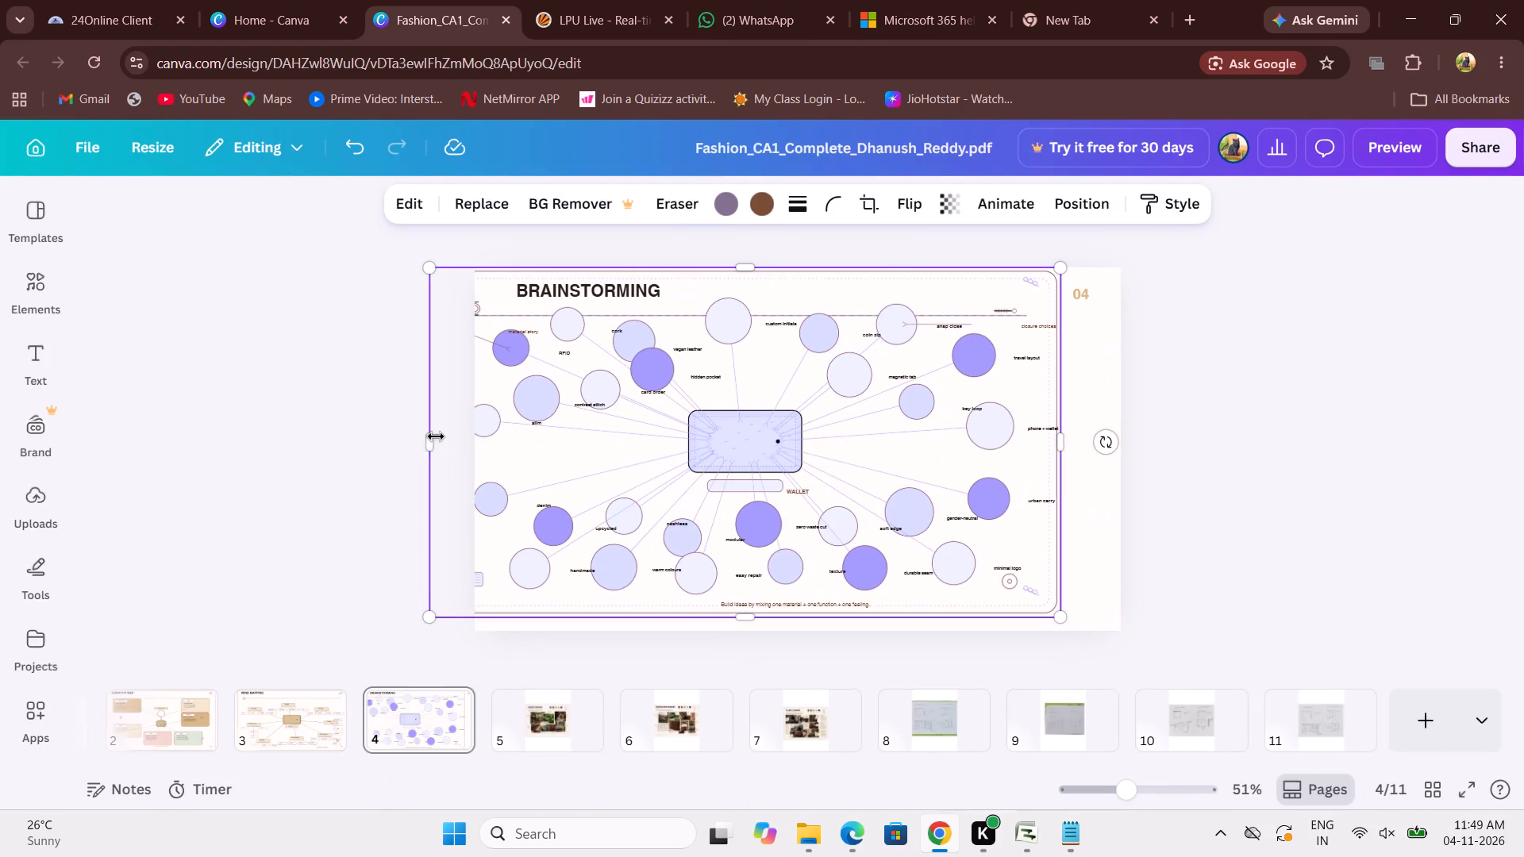
pyautogui.click(1224, 439)
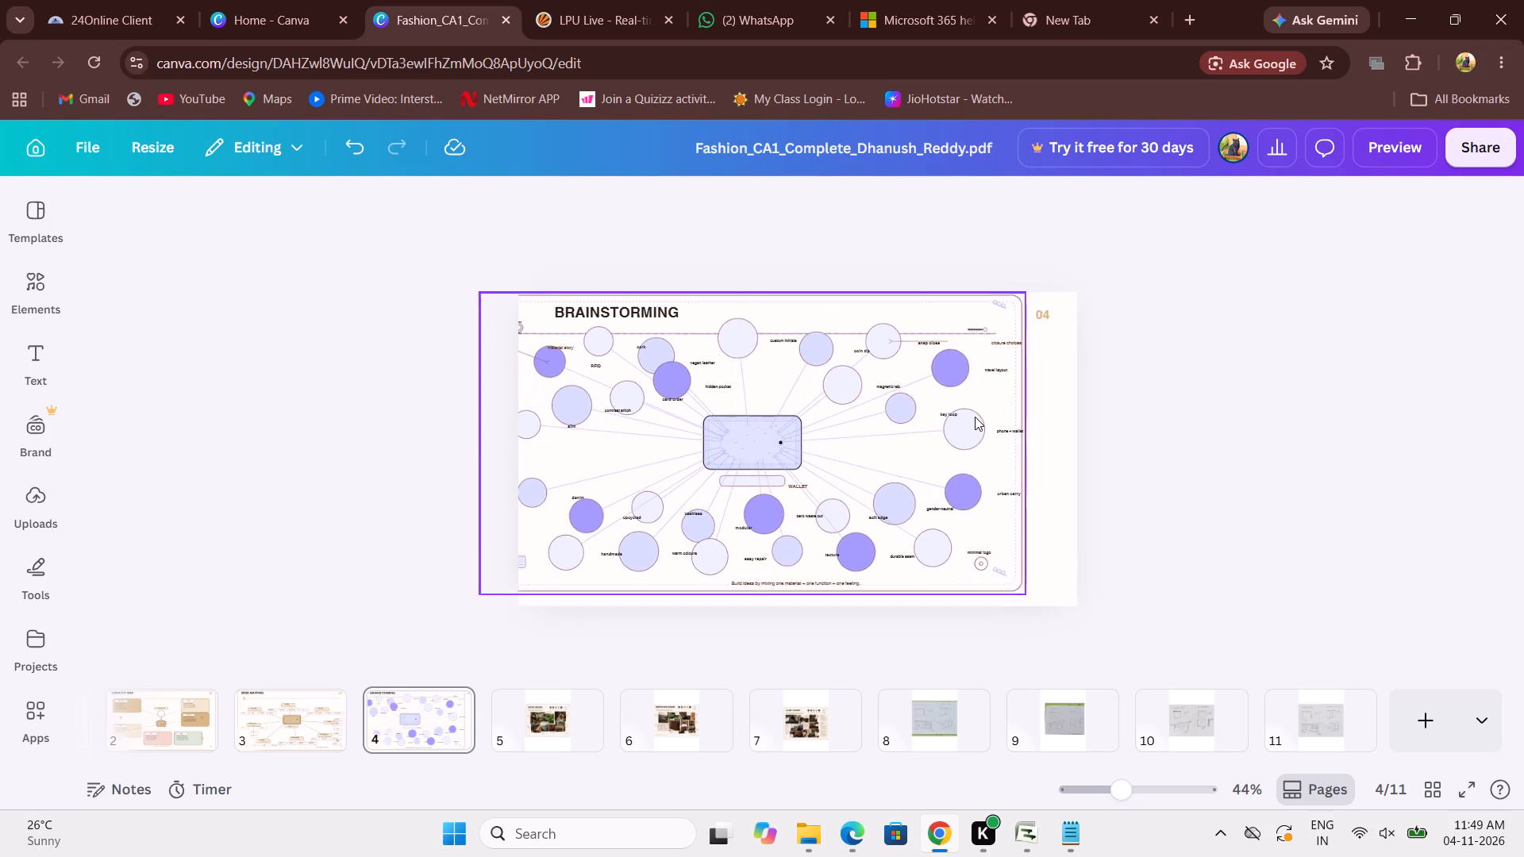
pyautogui.moveTo(956, 296); pyautogui.dragTo(969, 296)
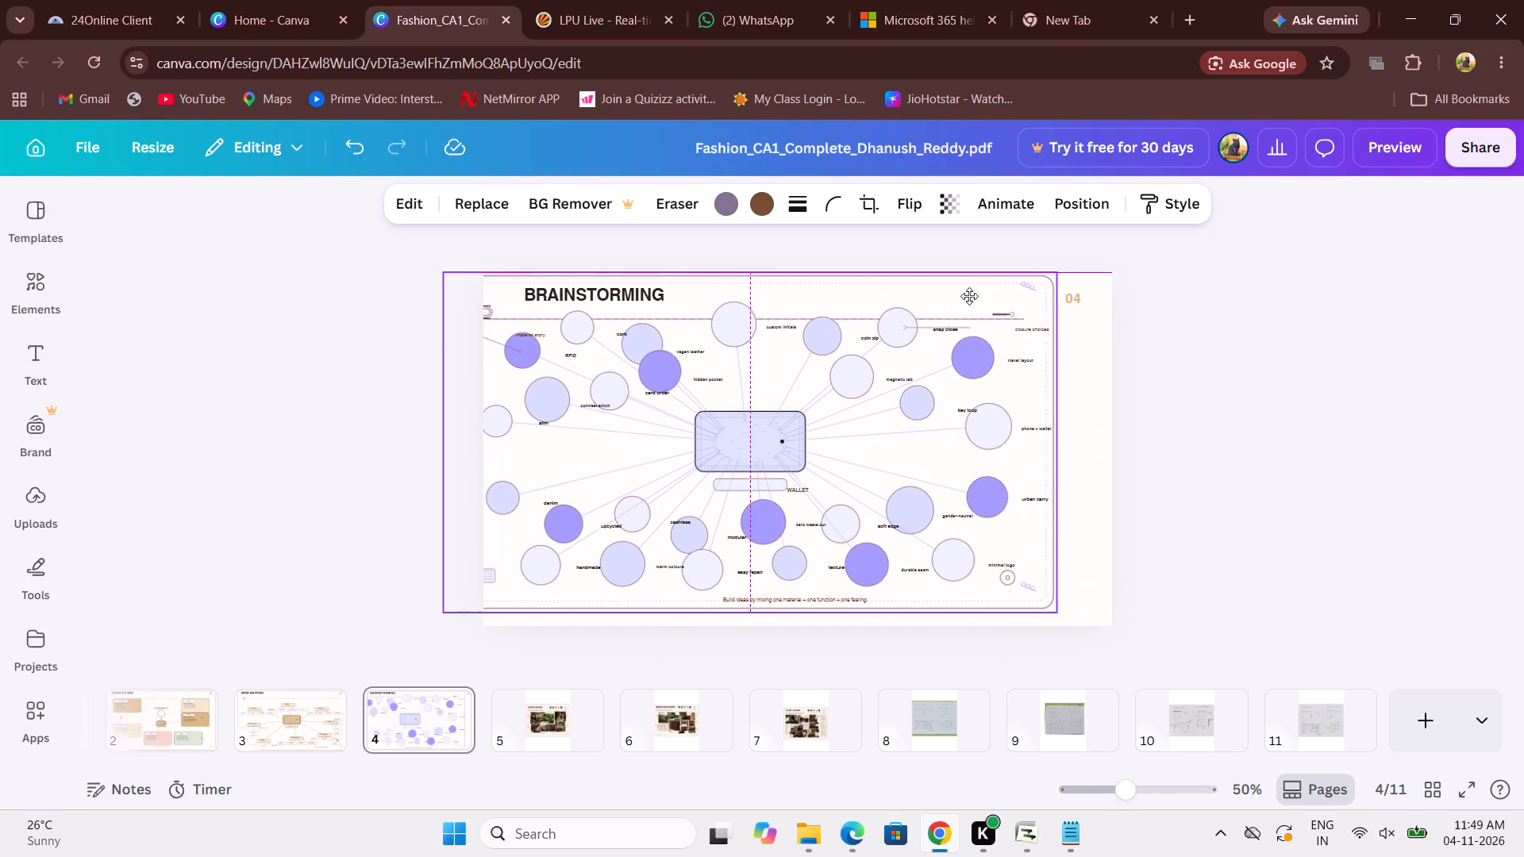
pyautogui.moveTo(969, 296); pyautogui.dragTo(997, 298)
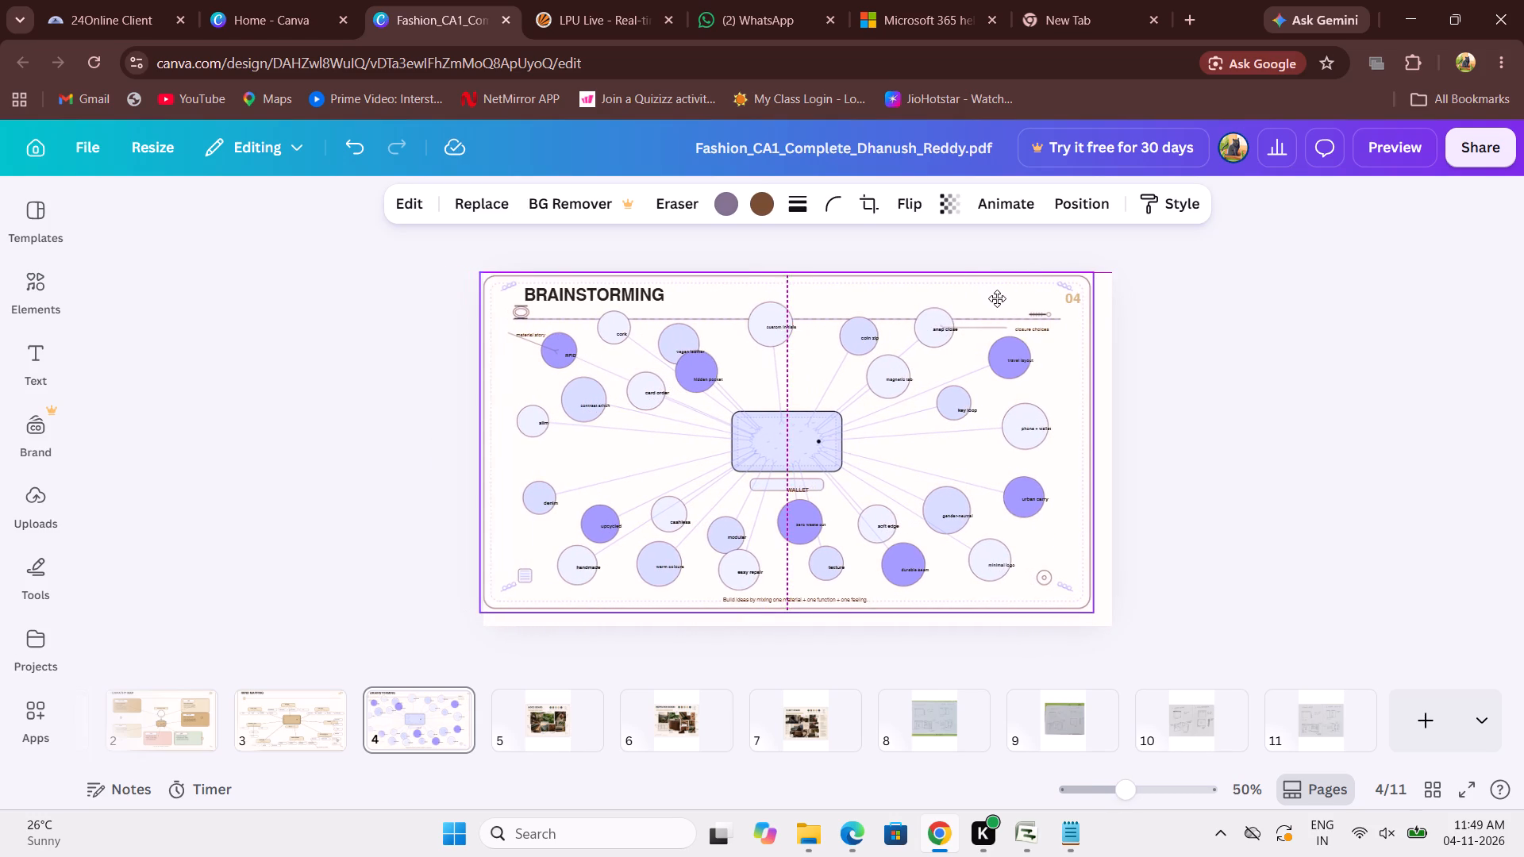
pyautogui.moveTo(997, 298); pyautogui.dragTo(1010, 302)
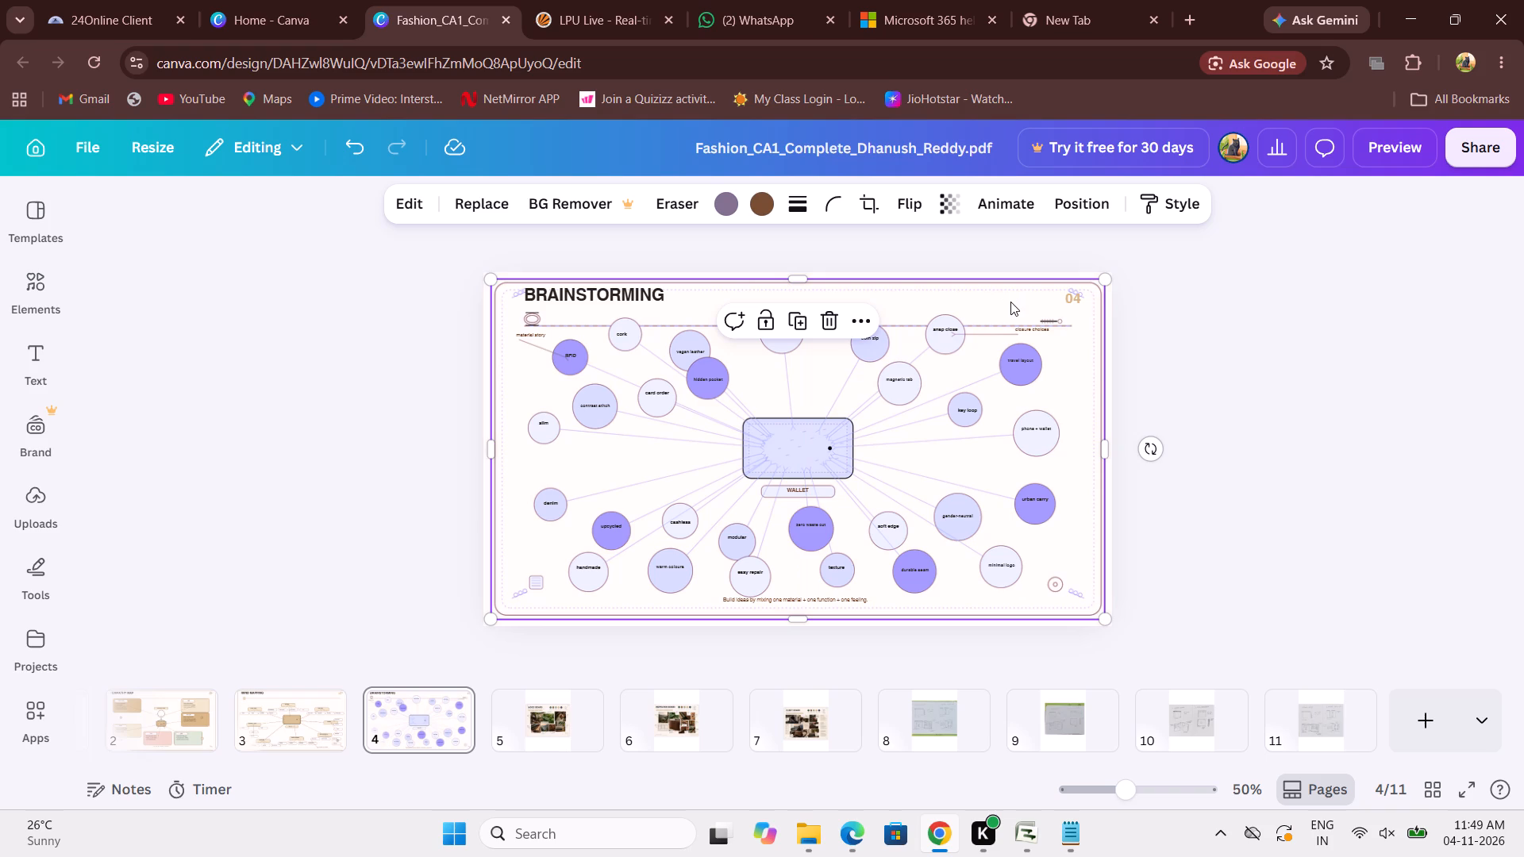
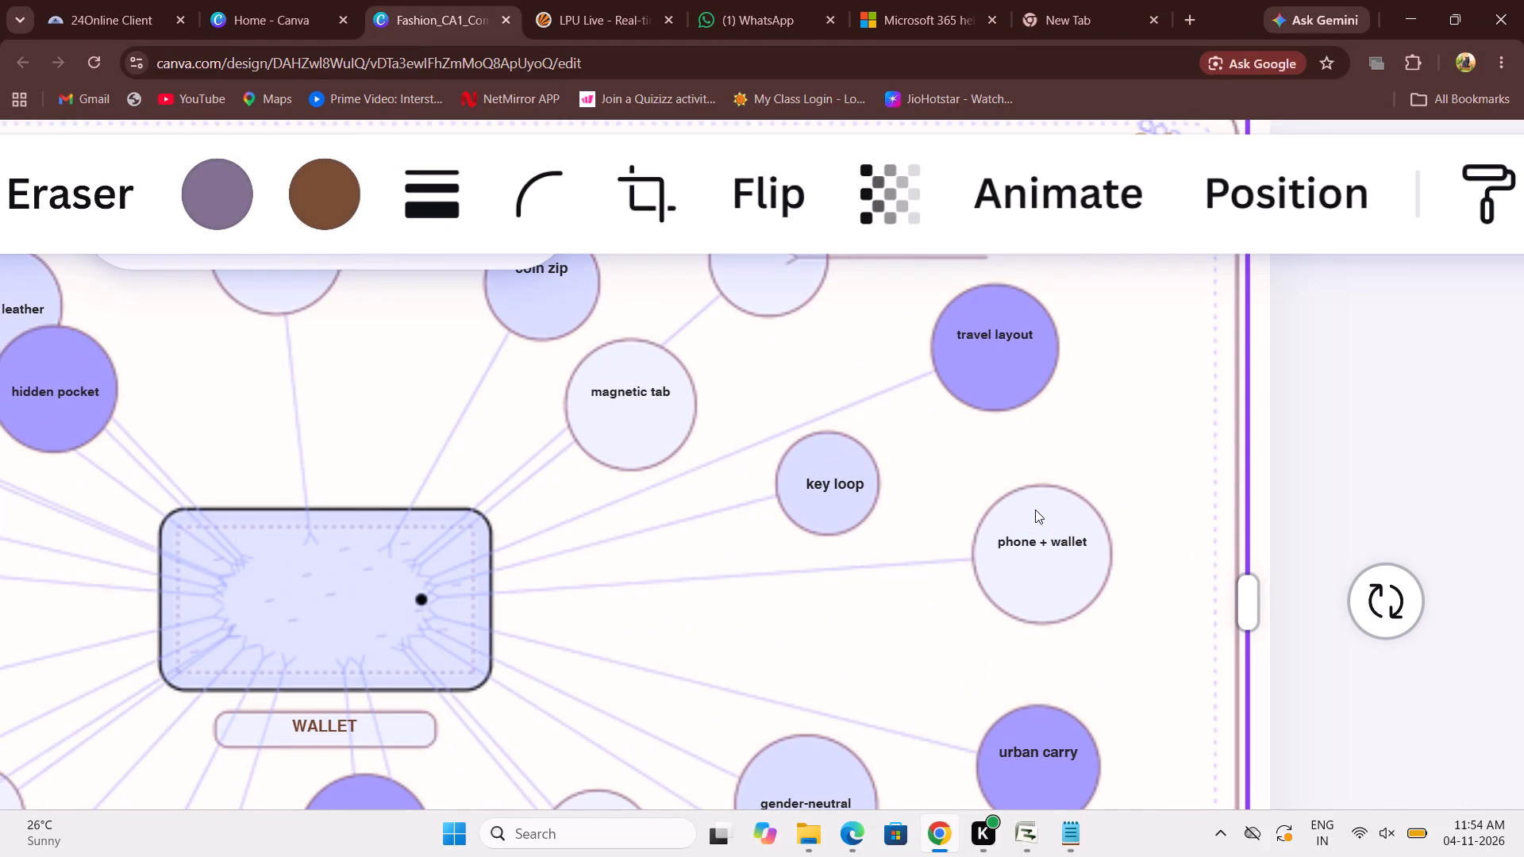
# Nudge the "phone + wallet" label slightly down so it sits centred inside its circle on page 4.
pyautogui.moveTo(1037, 541); pyautogui.dragTo(1041, 549)
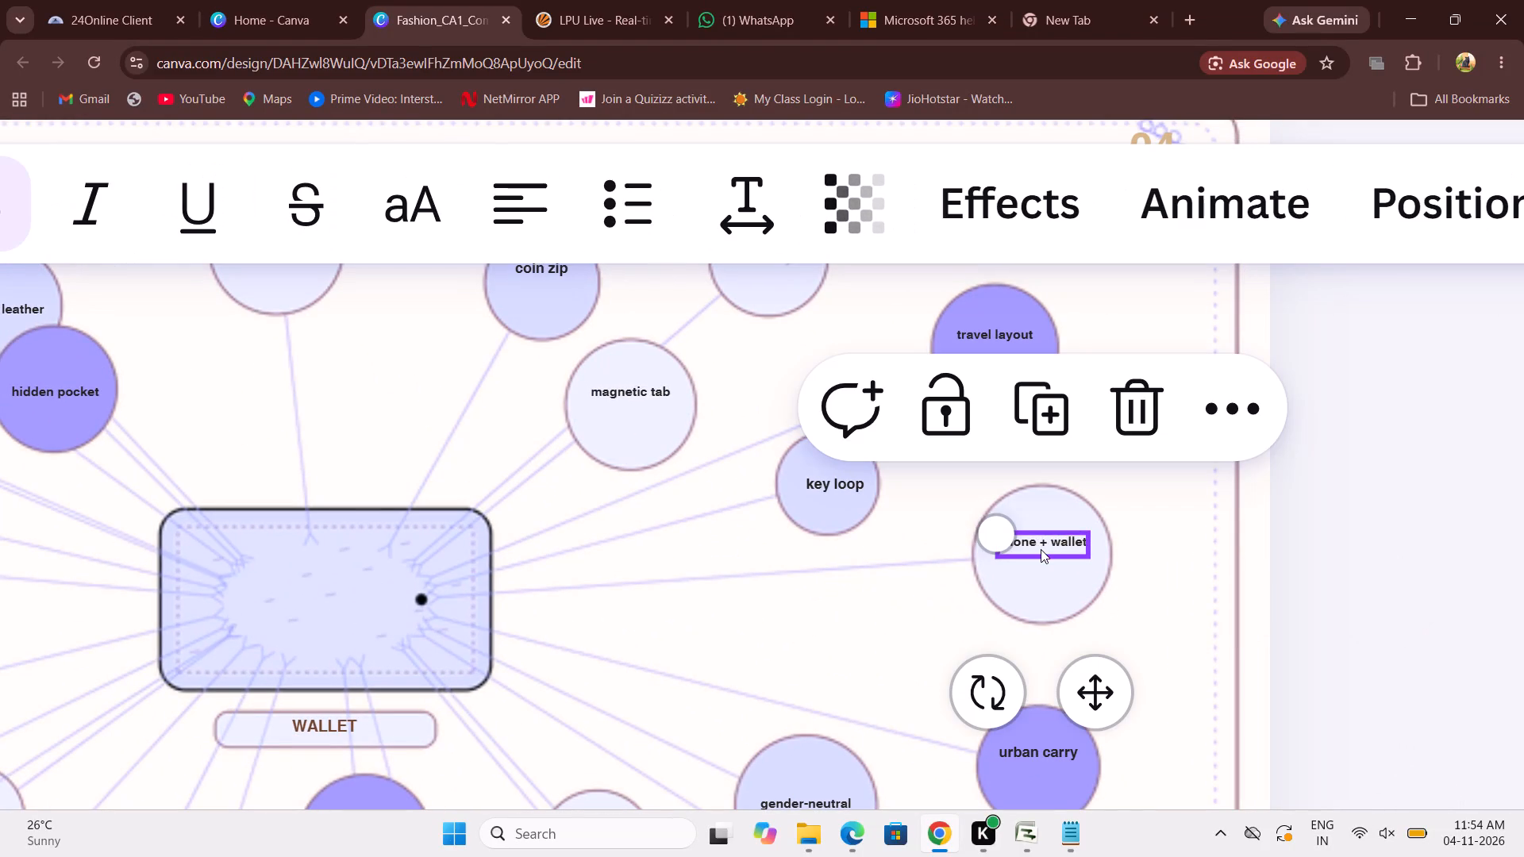
pyautogui.moveTo(1041, 549); pyautogui.dragTo(1043, 549)
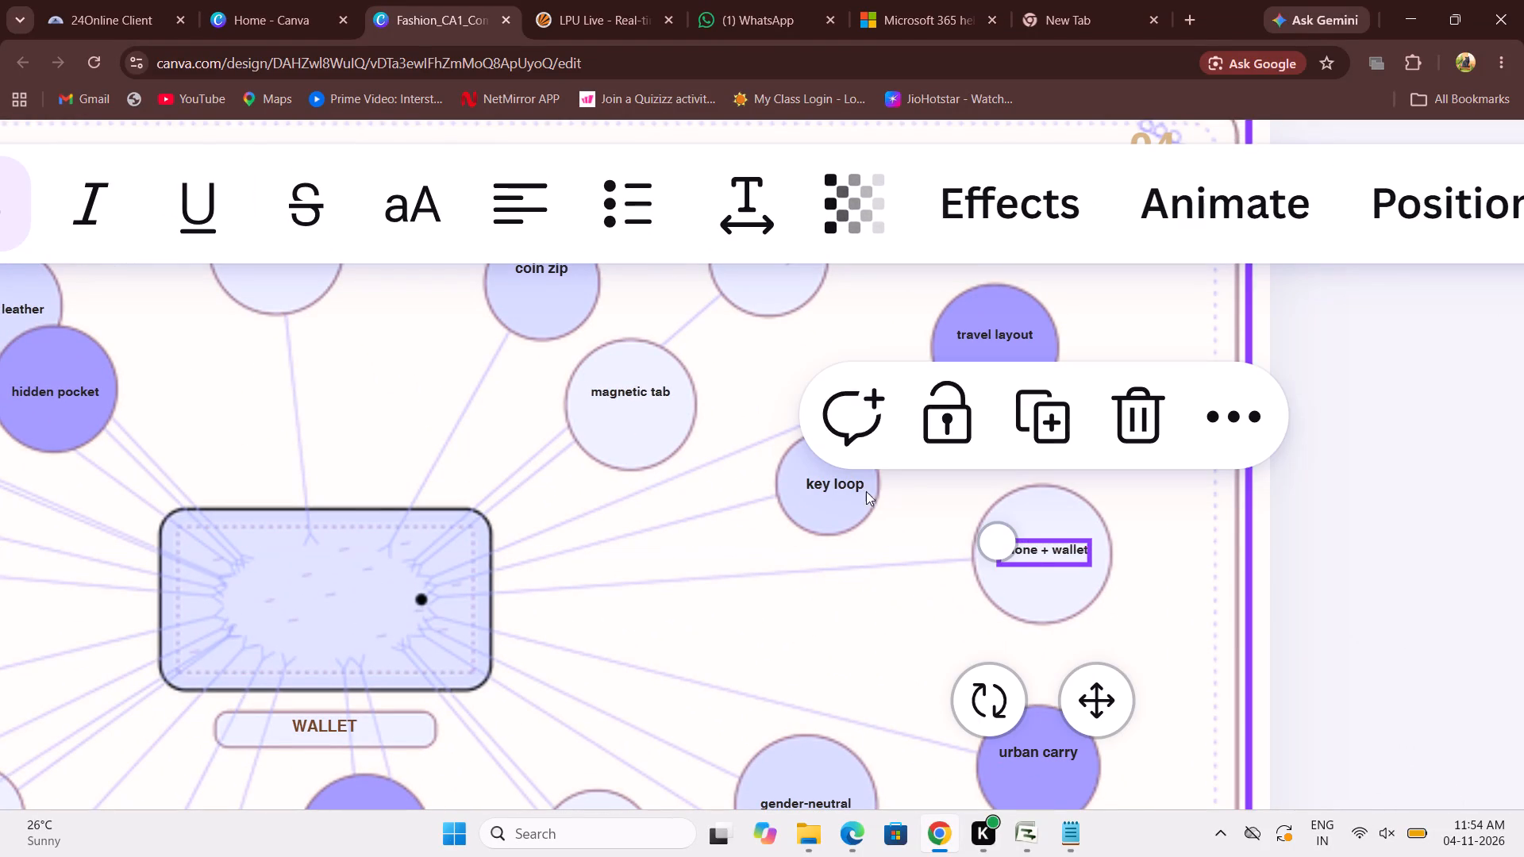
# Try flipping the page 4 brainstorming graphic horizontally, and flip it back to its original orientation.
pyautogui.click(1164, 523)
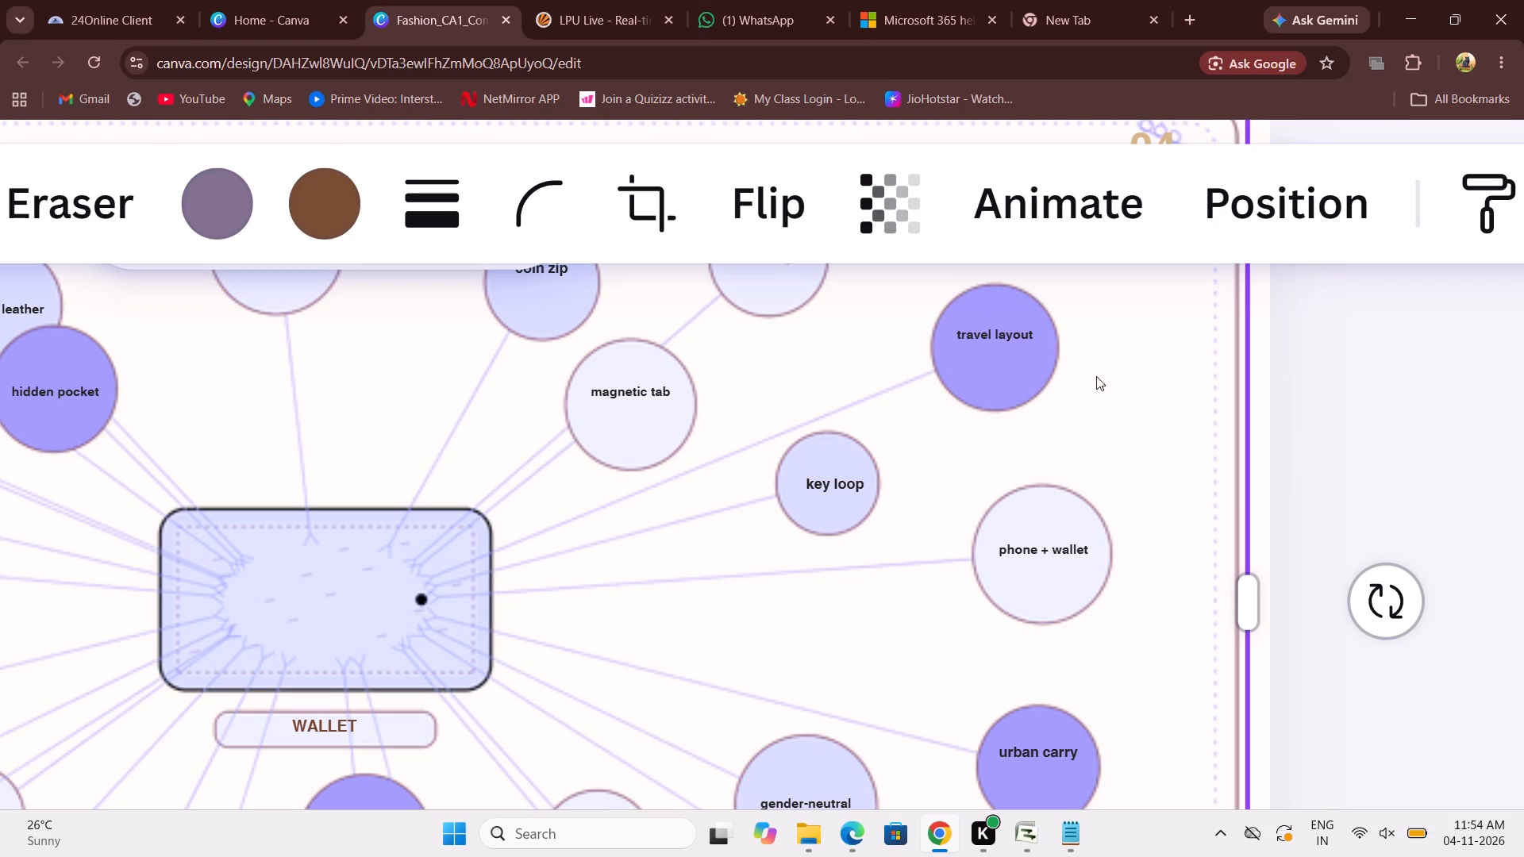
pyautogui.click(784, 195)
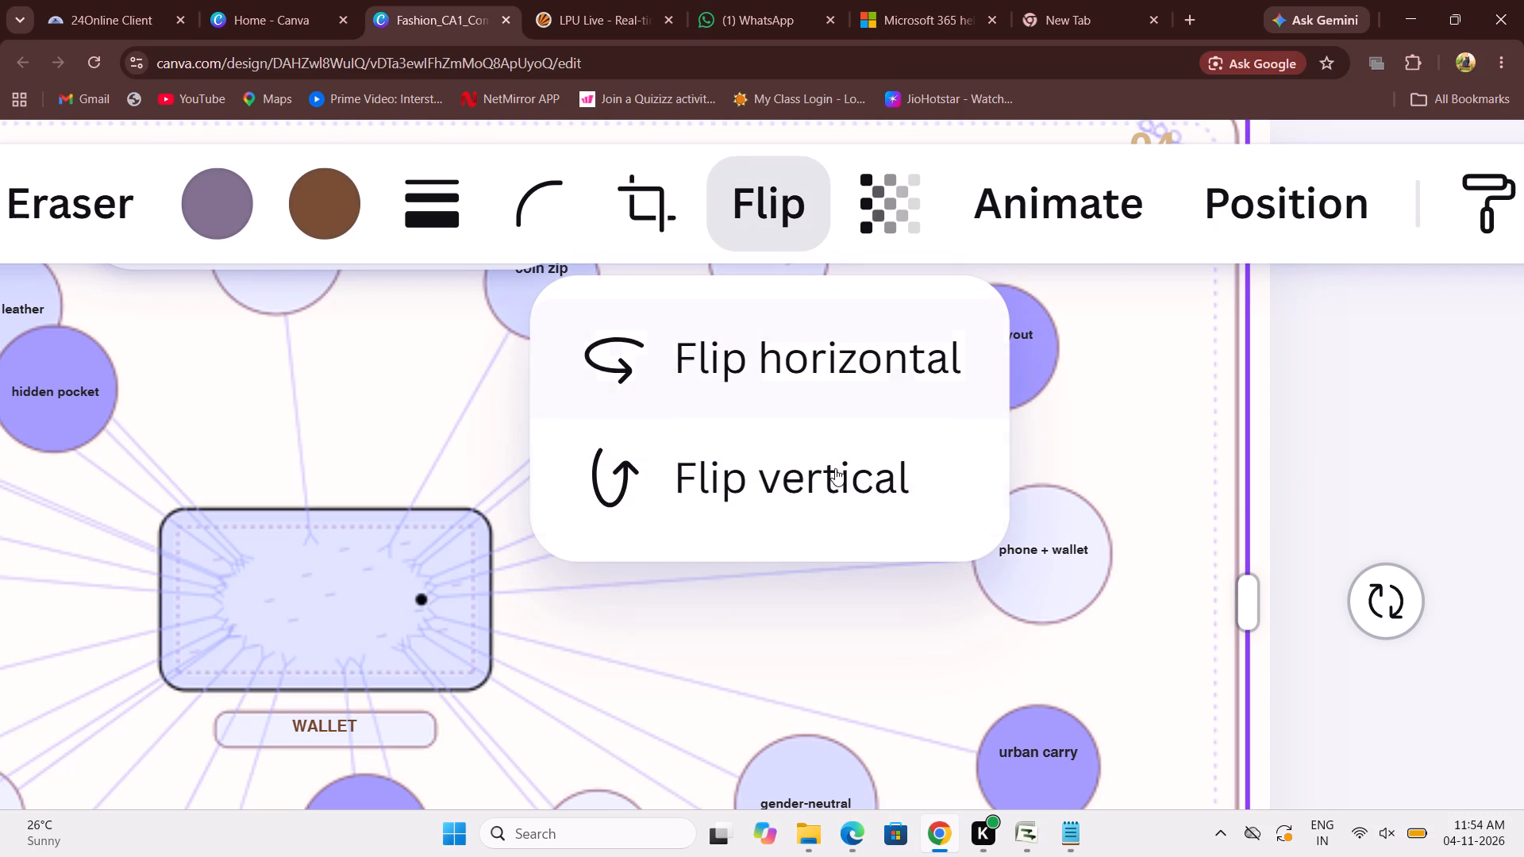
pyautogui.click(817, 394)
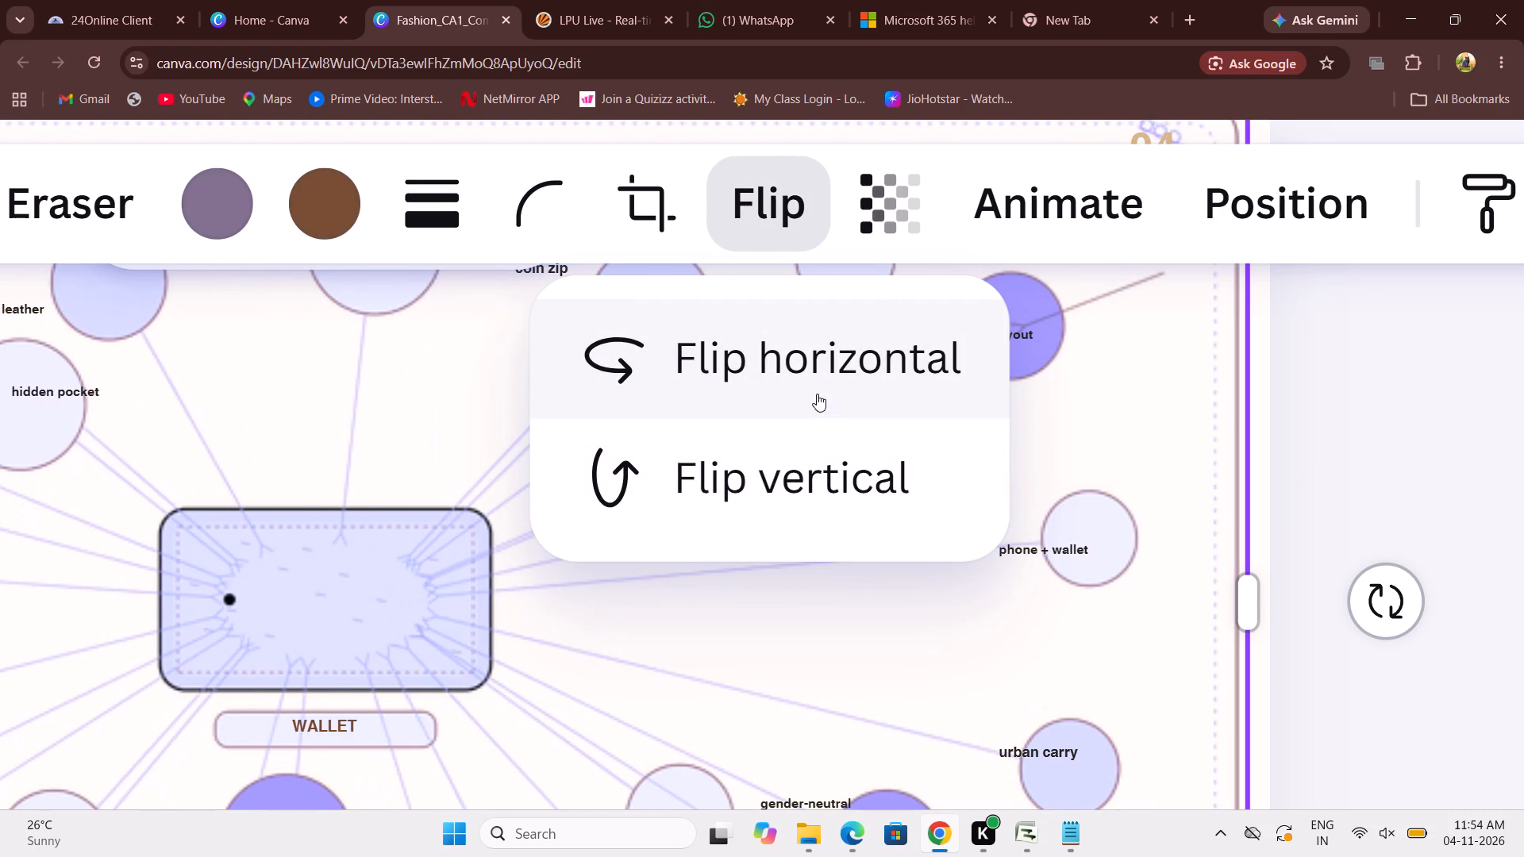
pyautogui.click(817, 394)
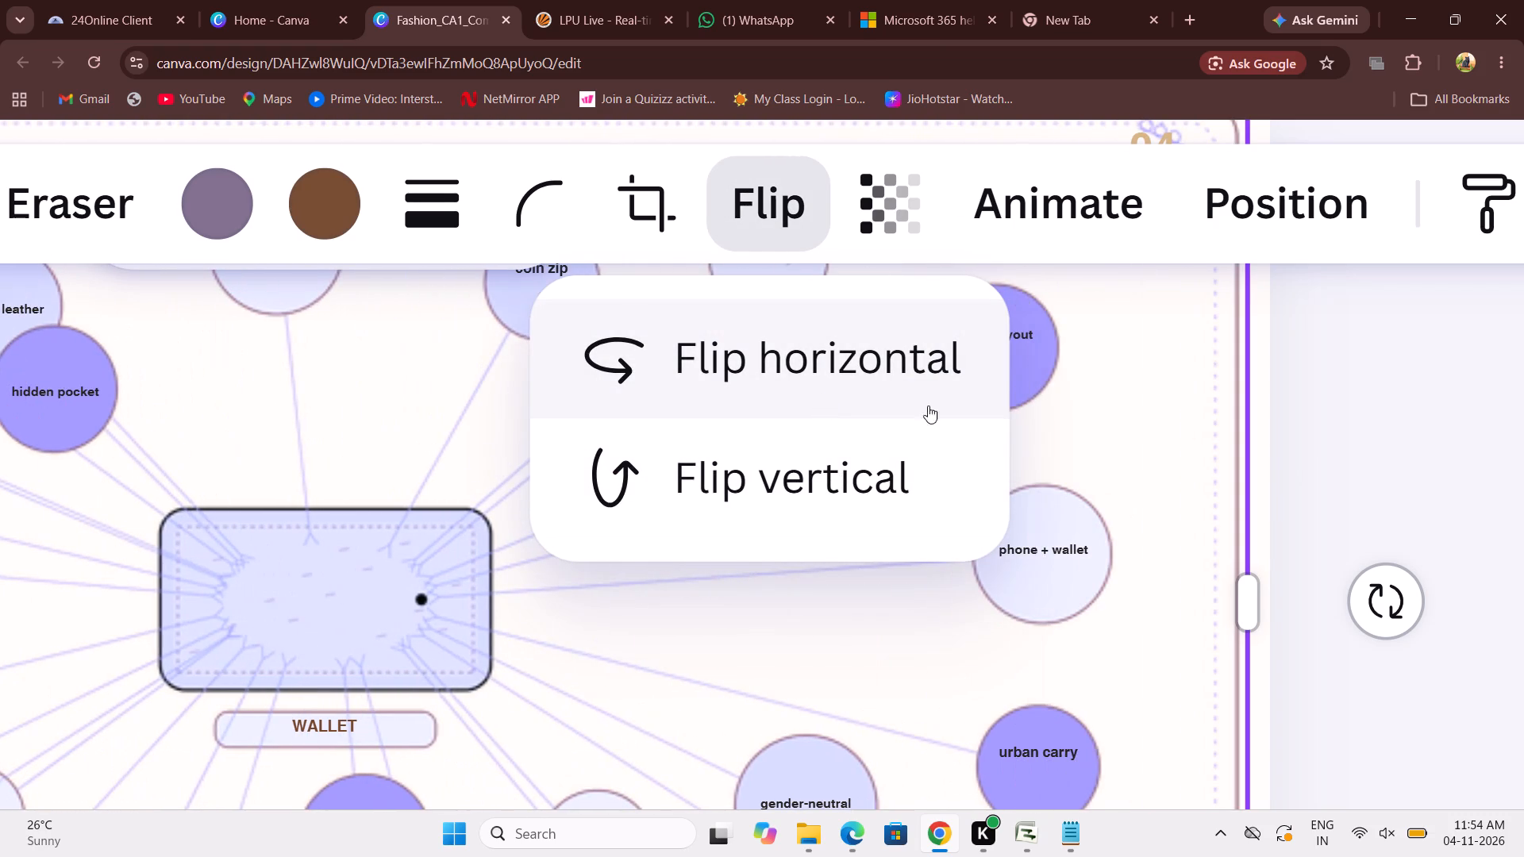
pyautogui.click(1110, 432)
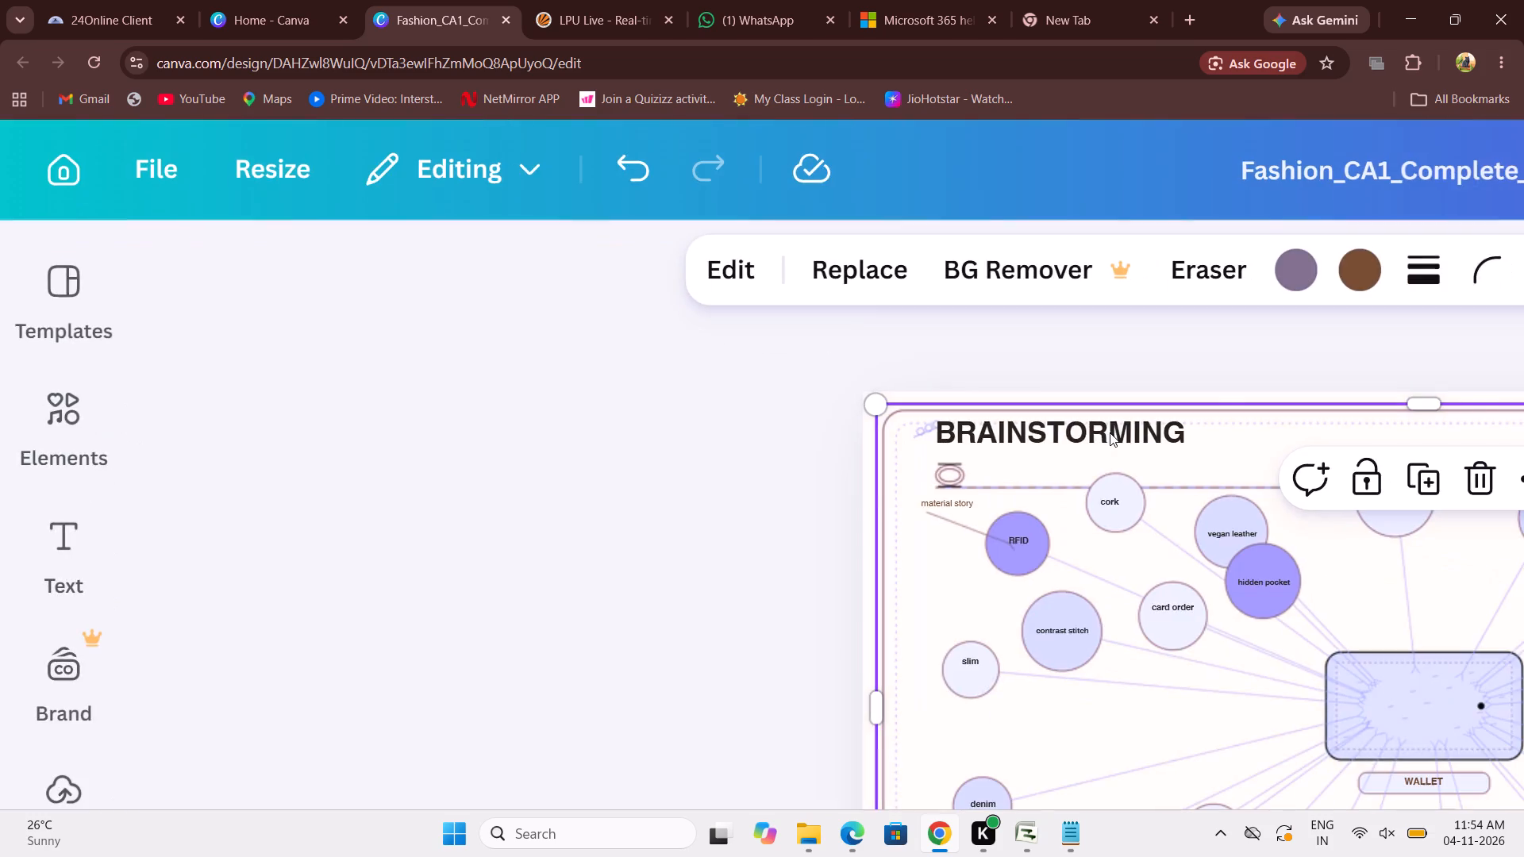